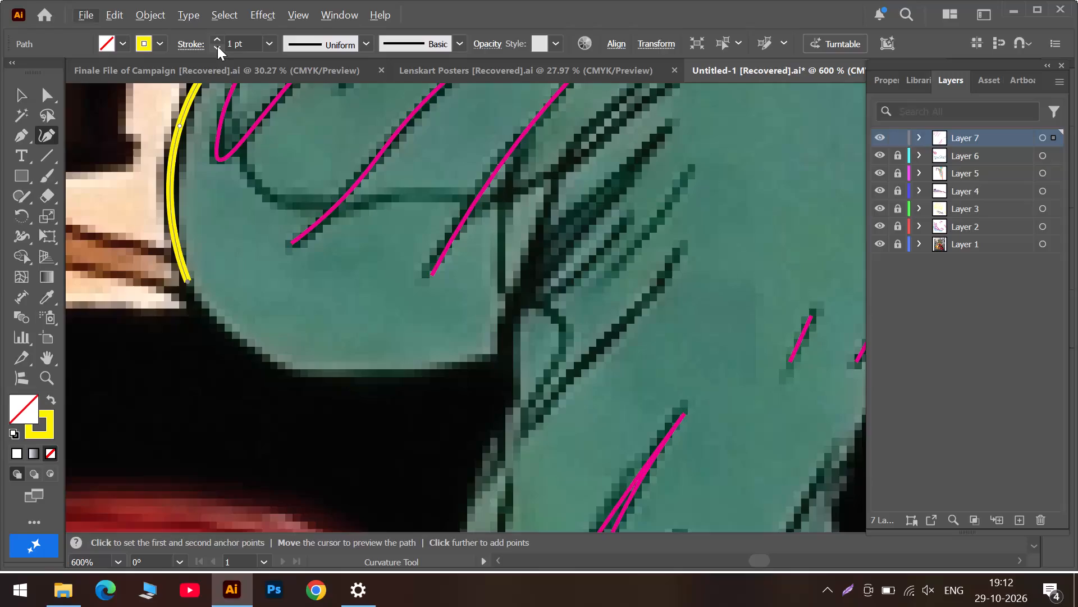
Set the stroke weight of the yellow outline path to 0.75 pt.
click(217, 46)
click(217, 47)
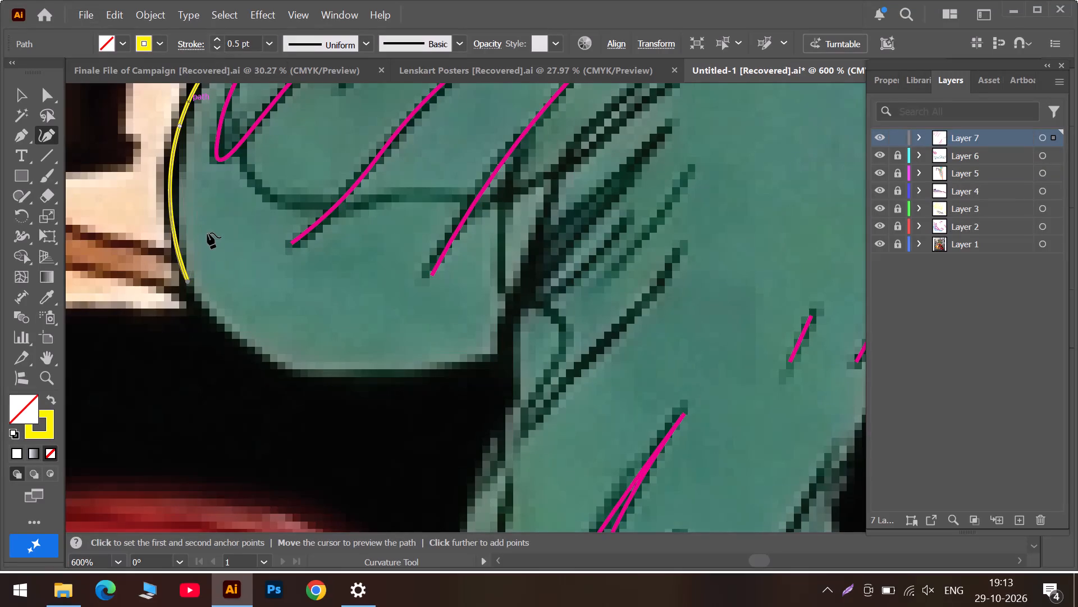
click(216, 40)
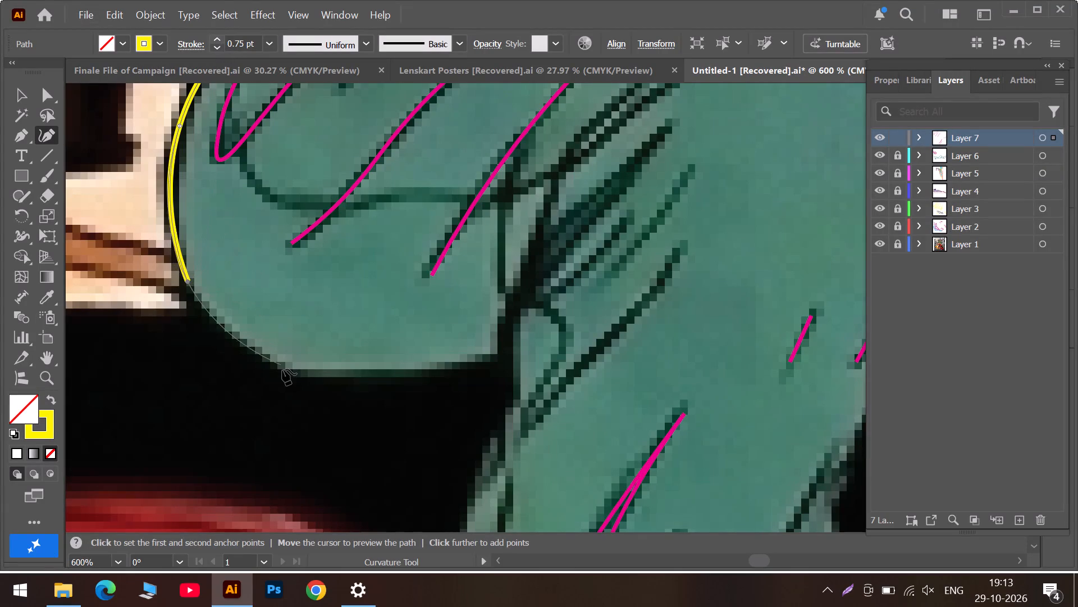
Extend the yellow outline around the rounded bottom of the green garment and up its dark fold line, fitting the anchors to the edge.
click(286, 369)
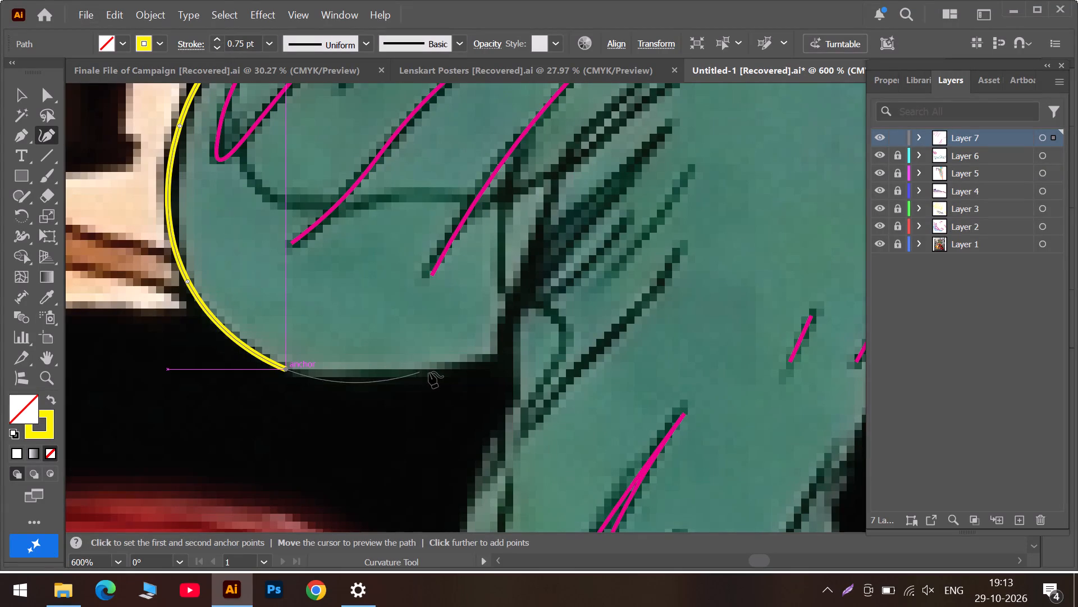
click(500, 339)
drag(359, 385, 379, 380)
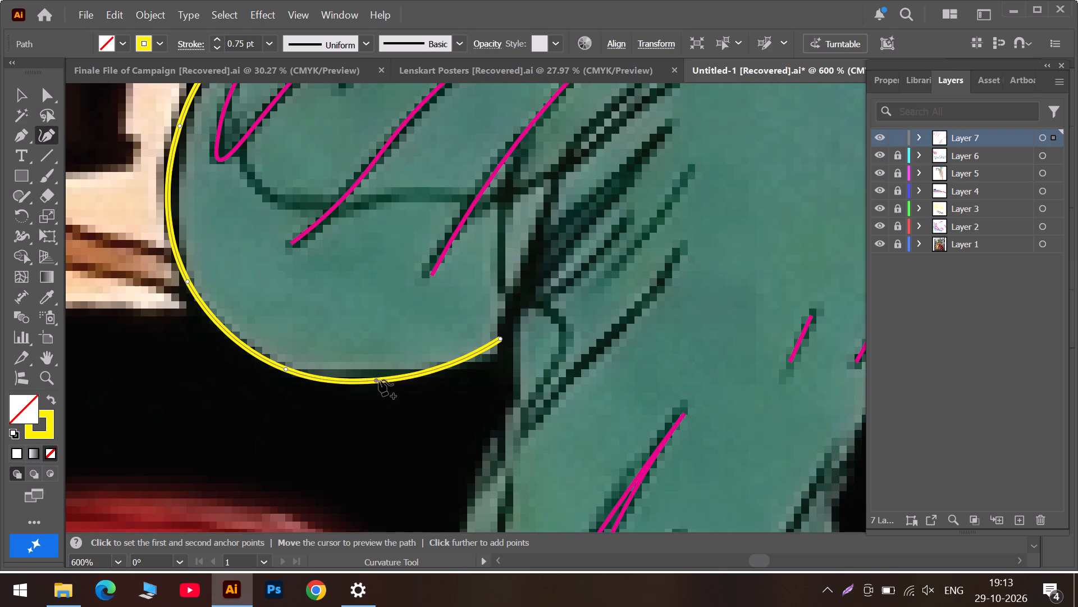
drag(379, 380, 383, 379)
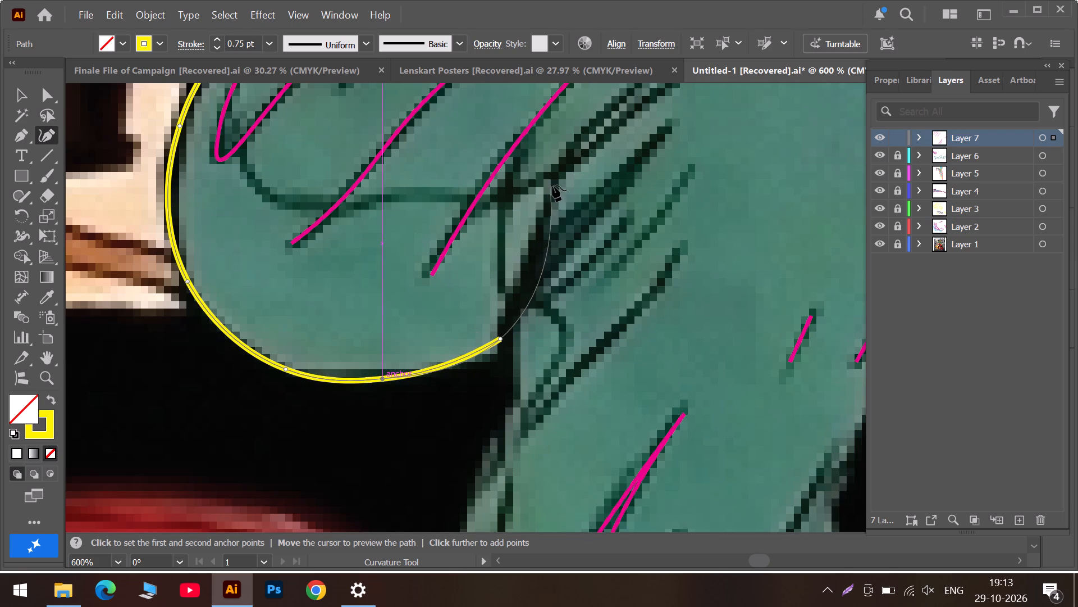
click(554, 182)
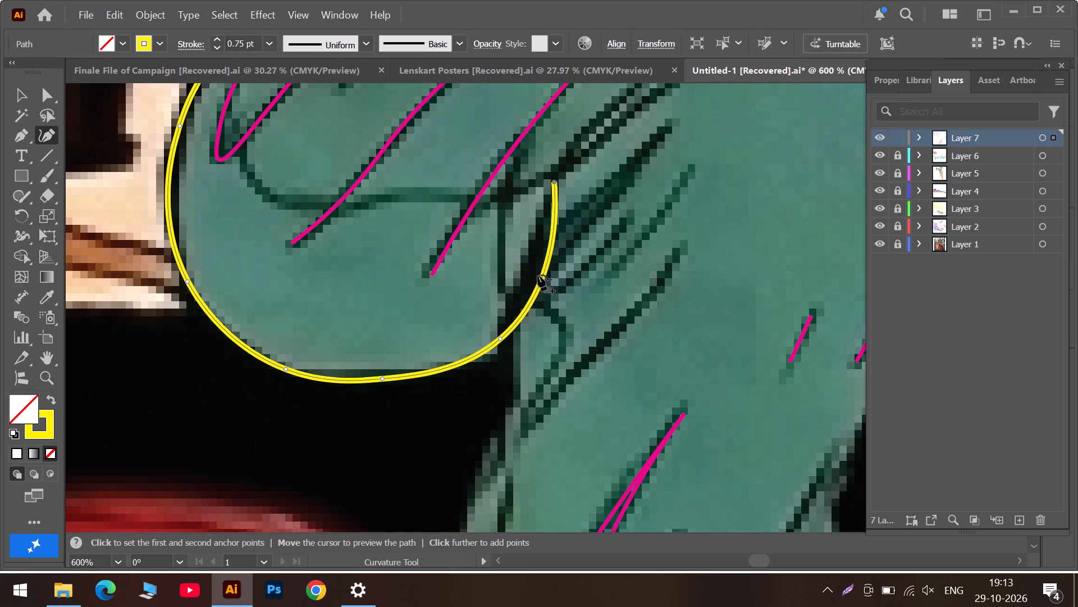
drag(542, 278, 524, 284)
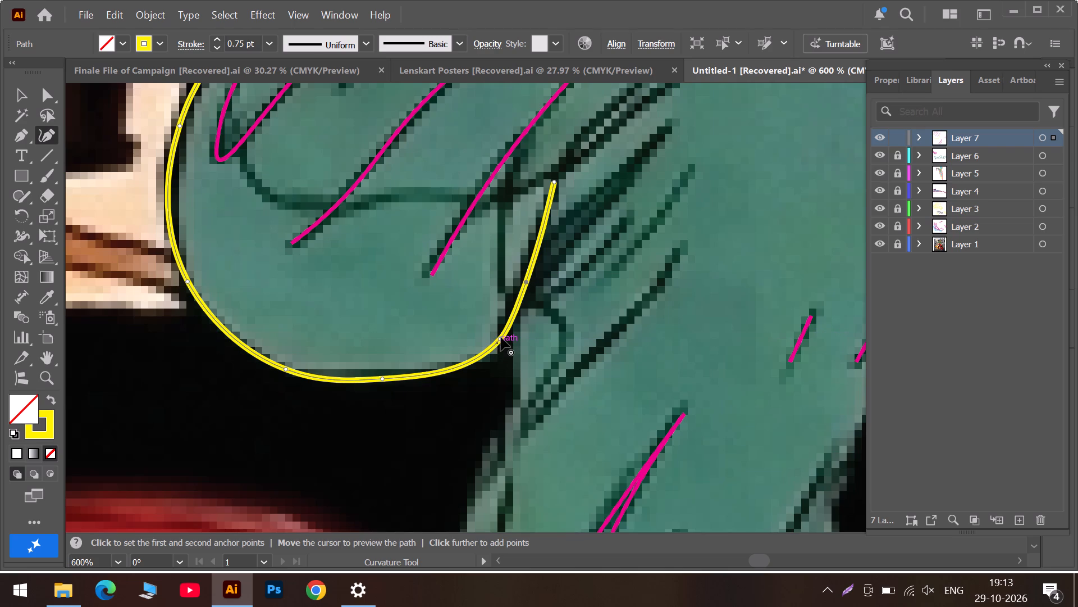
drag(501, 337, 485, 354)
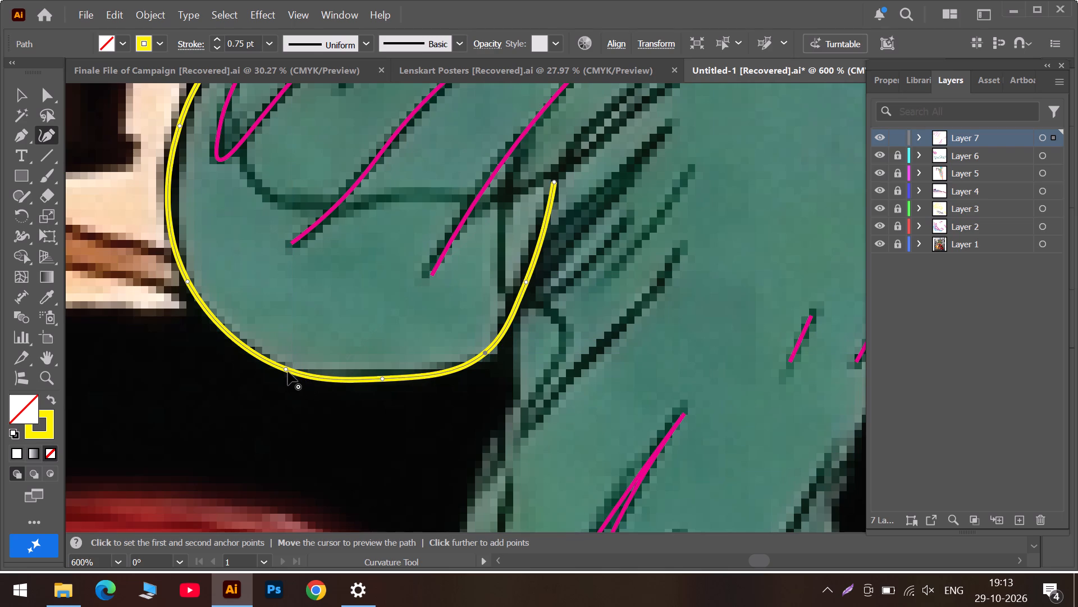
drag(287, 369, 251, 360)
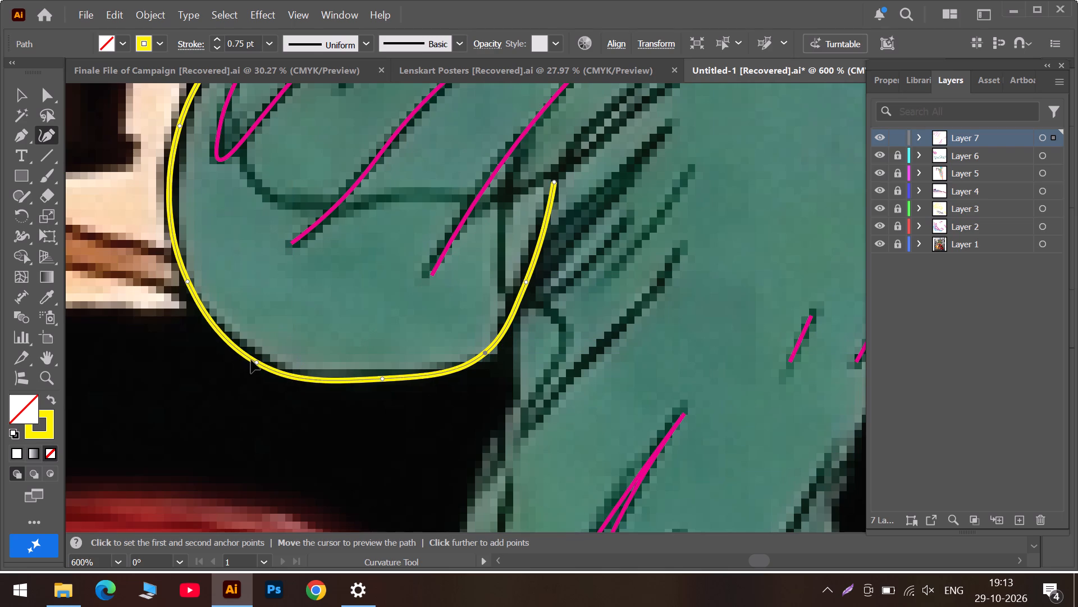
drag(251, 360, 244, 349)
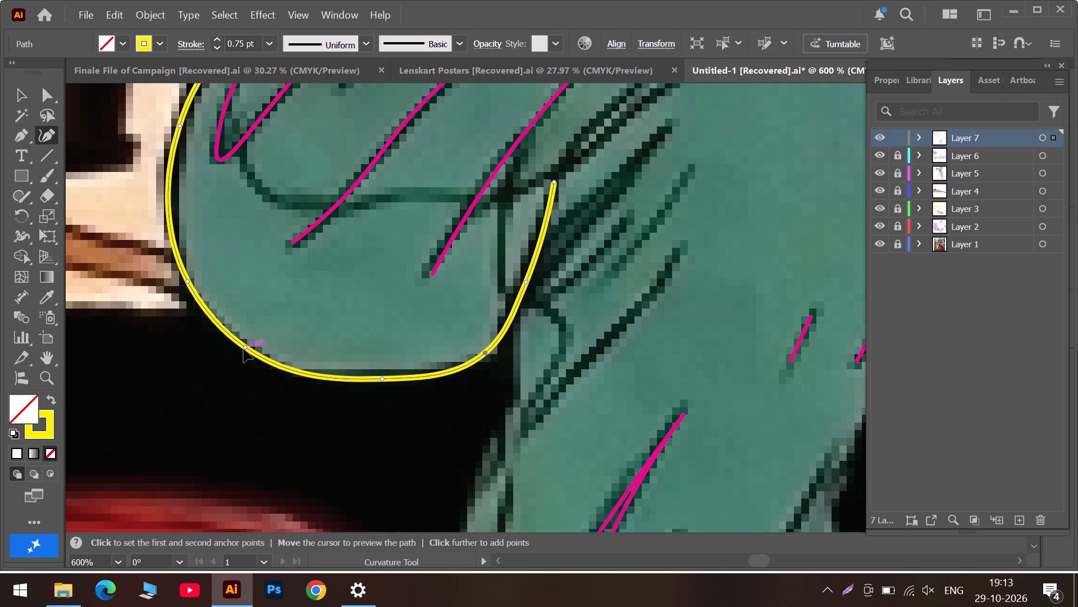
drag(244, 349, 243, 343)
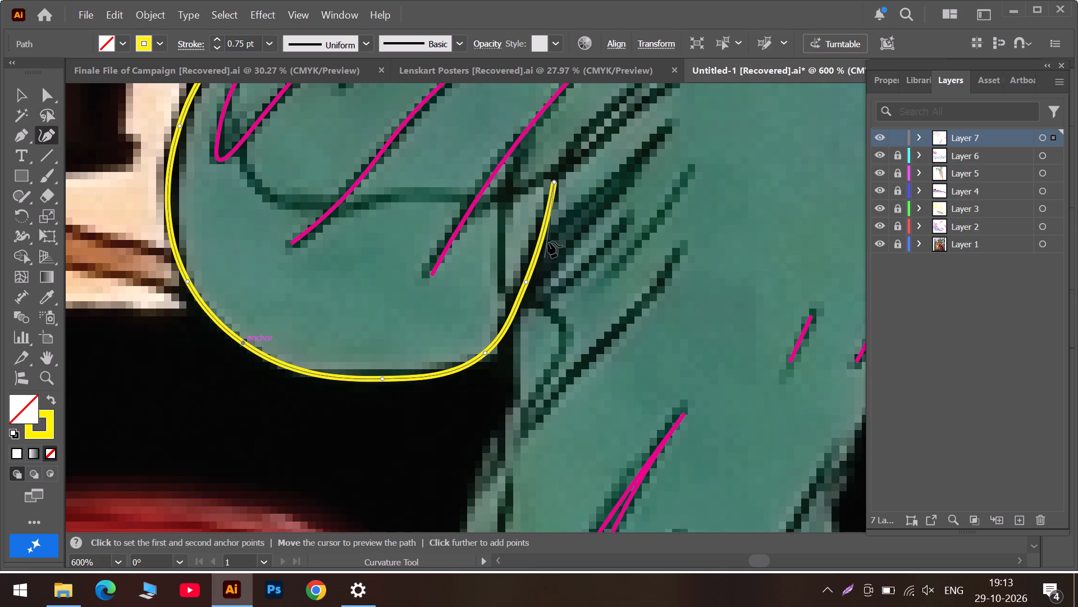
Make a corner at the fold line's upper end and bring the outline back down along the fold to the garment edge below.
double_click(553, 184)
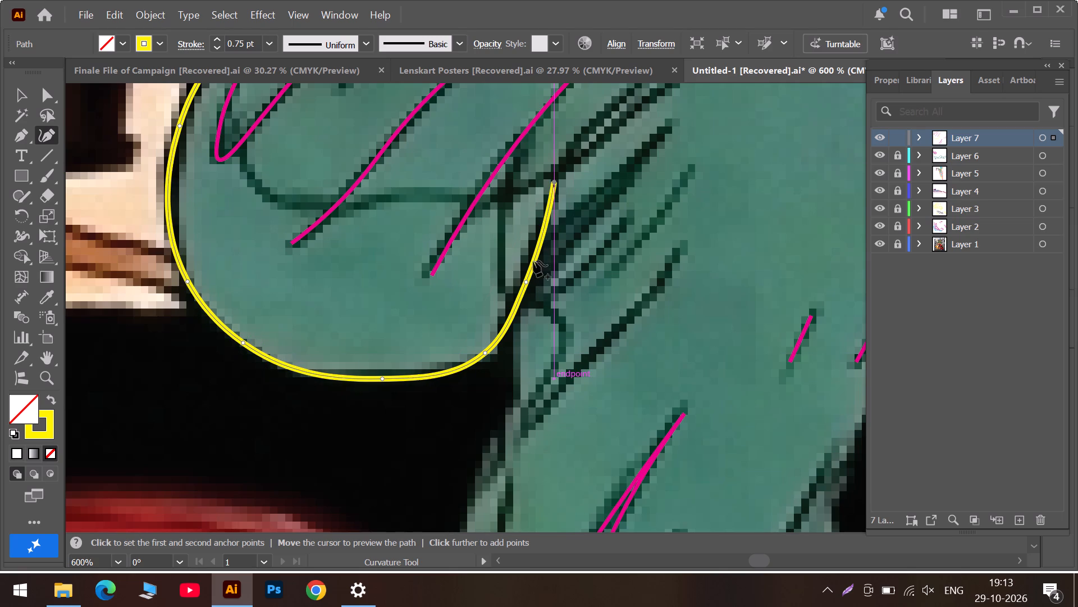
click(509, 347)
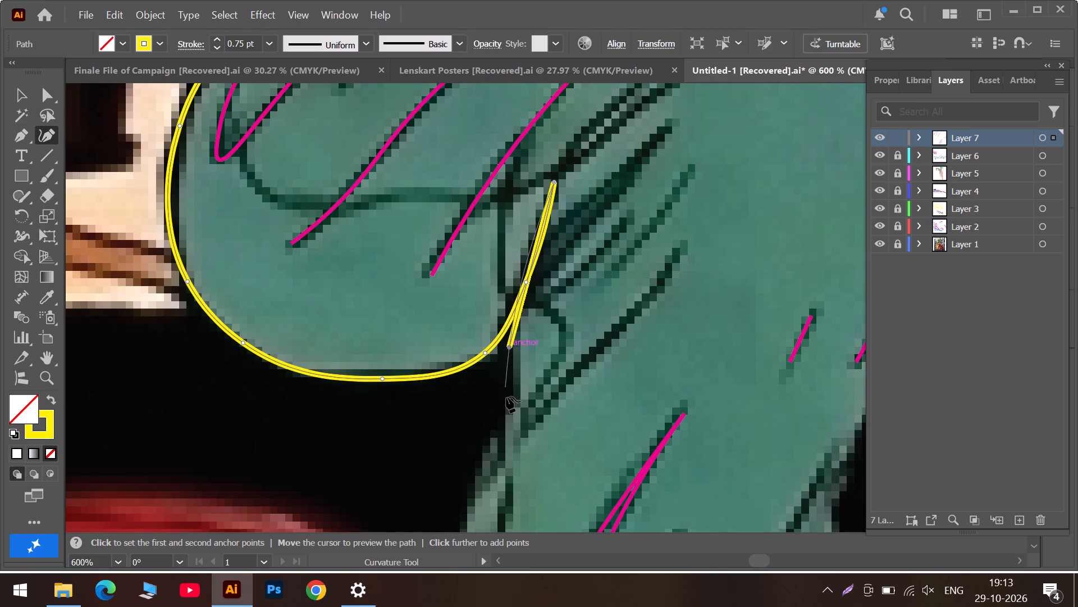
click(511, 405)
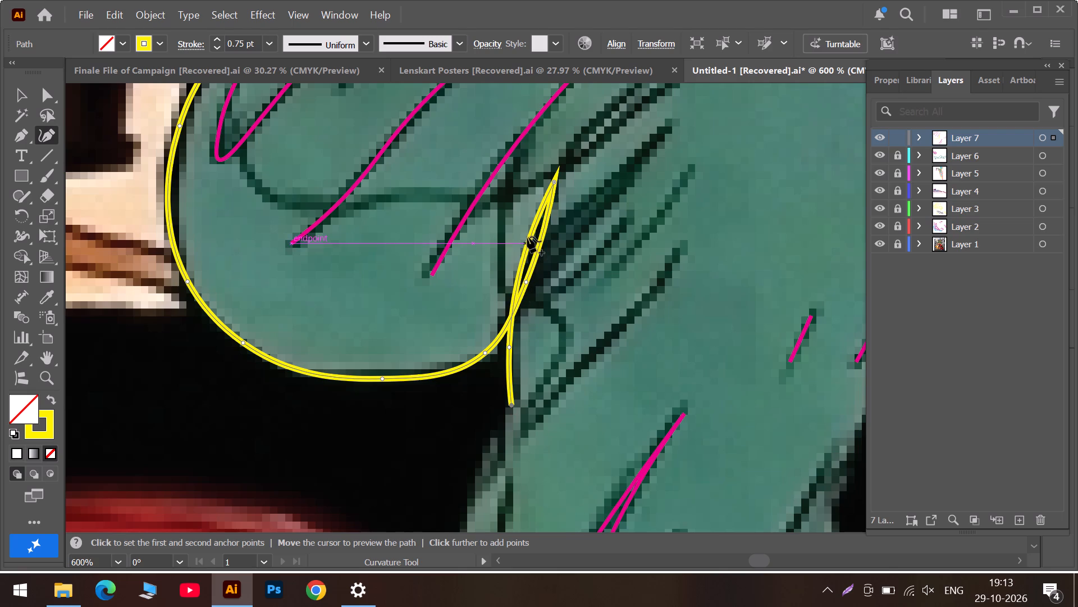
drag(529, 235, 530, 273)
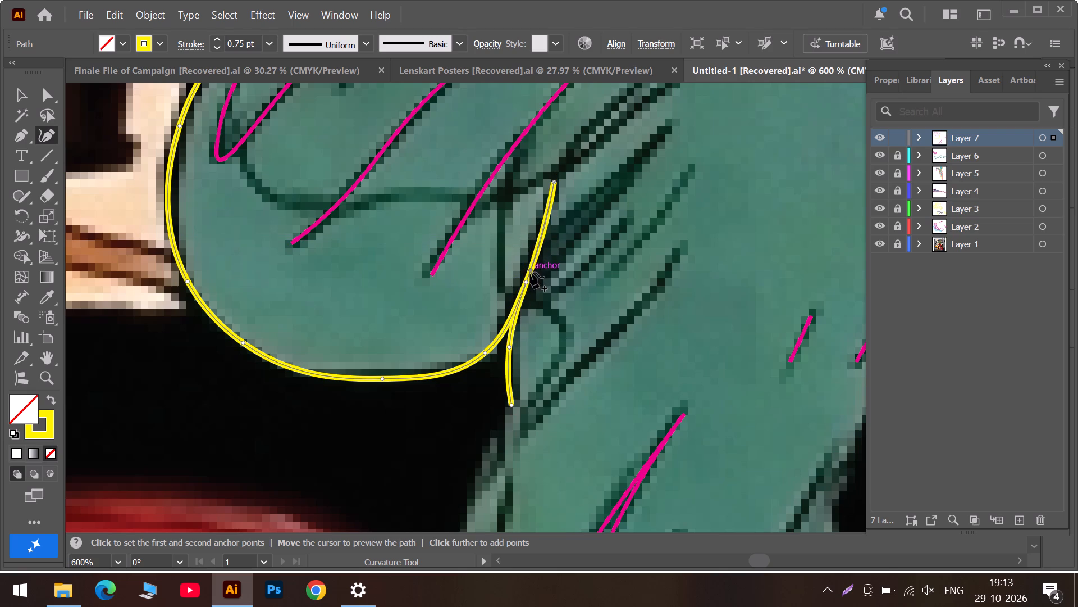
drag(530, 273, 530, 275)
Continue the outline down the garment's left edge beside the black gap, shaping the bend below the fold into a corner point.
scroll(508, 344, down, 6)
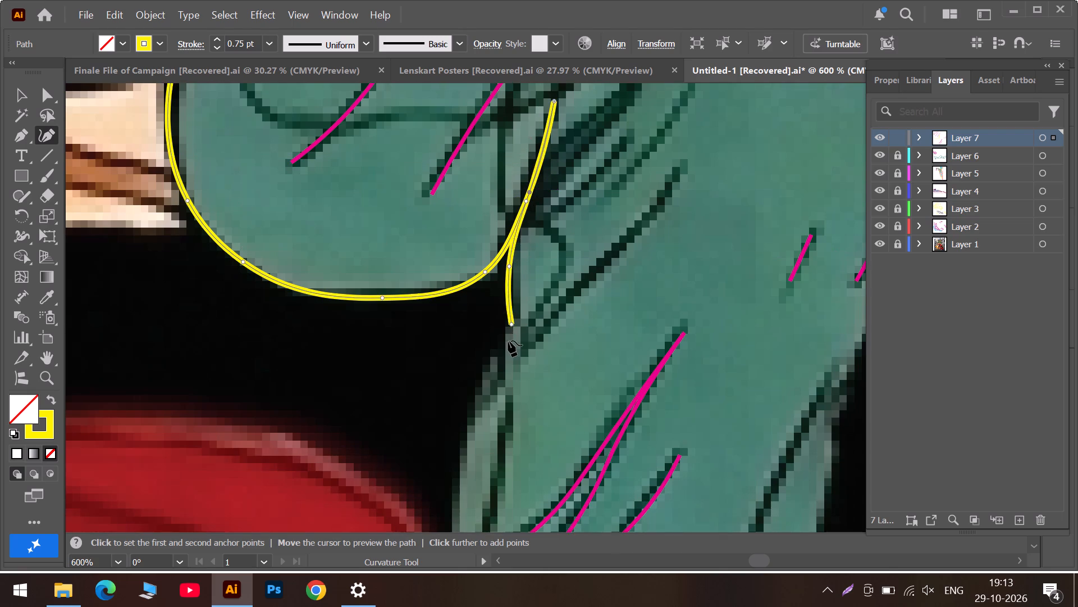
scroll(508, 339, down, 3)
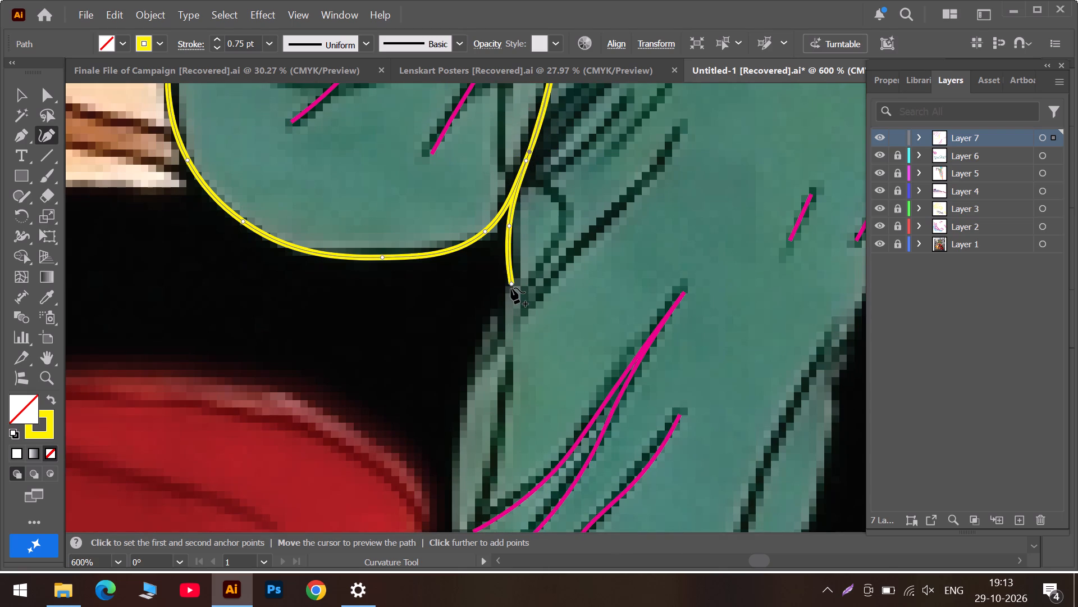
click(508, 256)
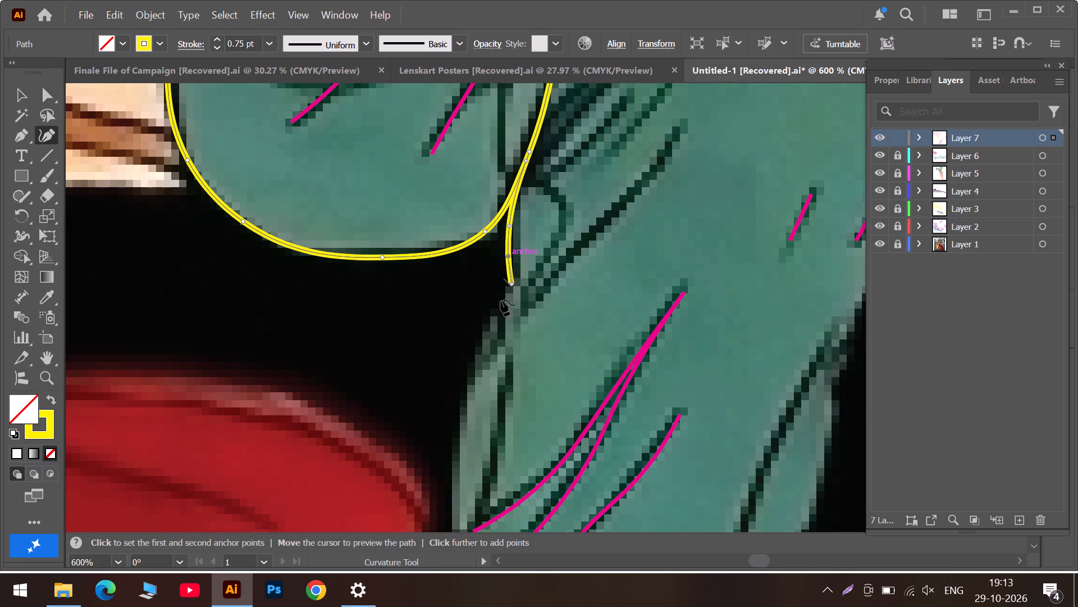
click(491, 314)
drag(511, 284, 505, 299)
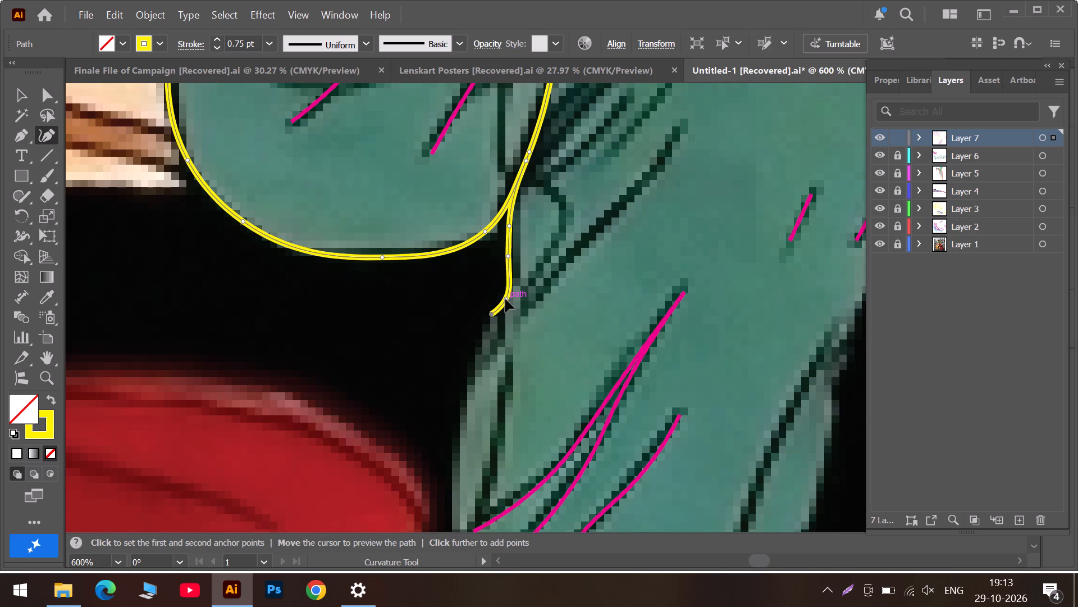
drag(505, 299, 505, 287)
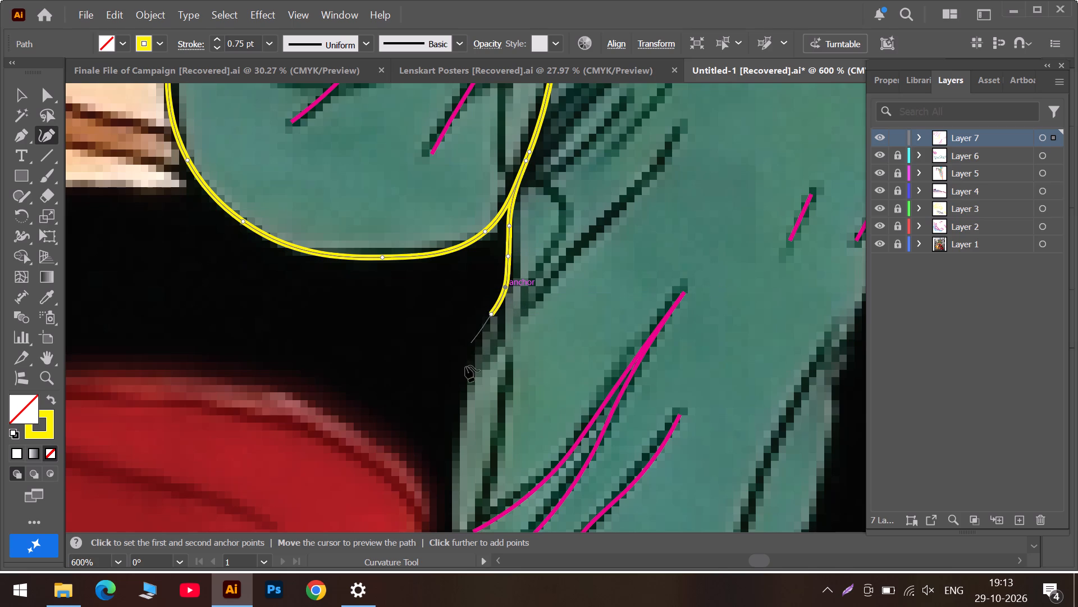
click(465, 395)
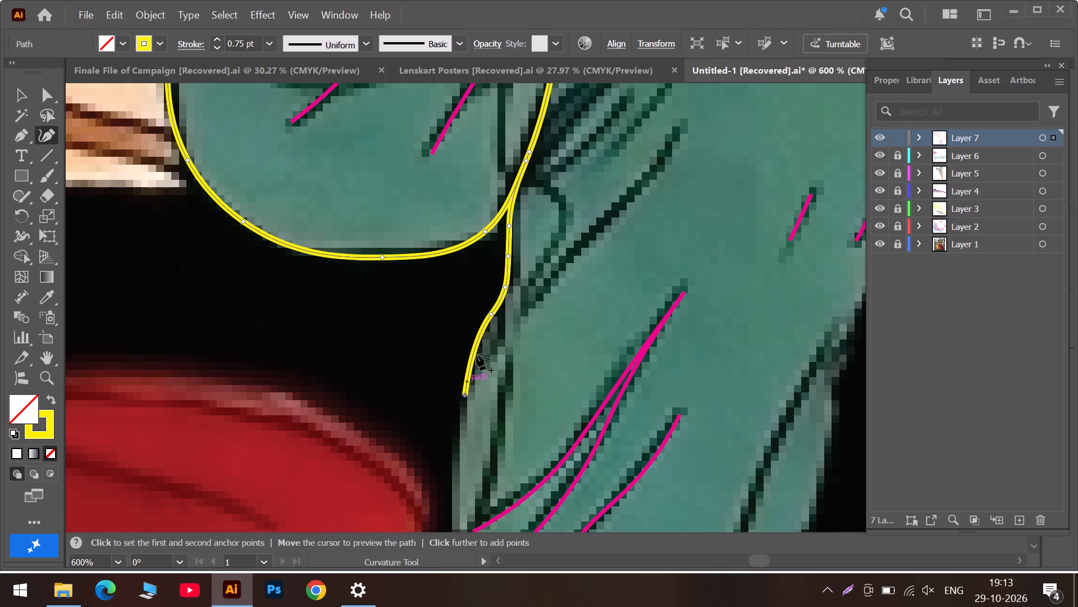
double_click(505, 286)
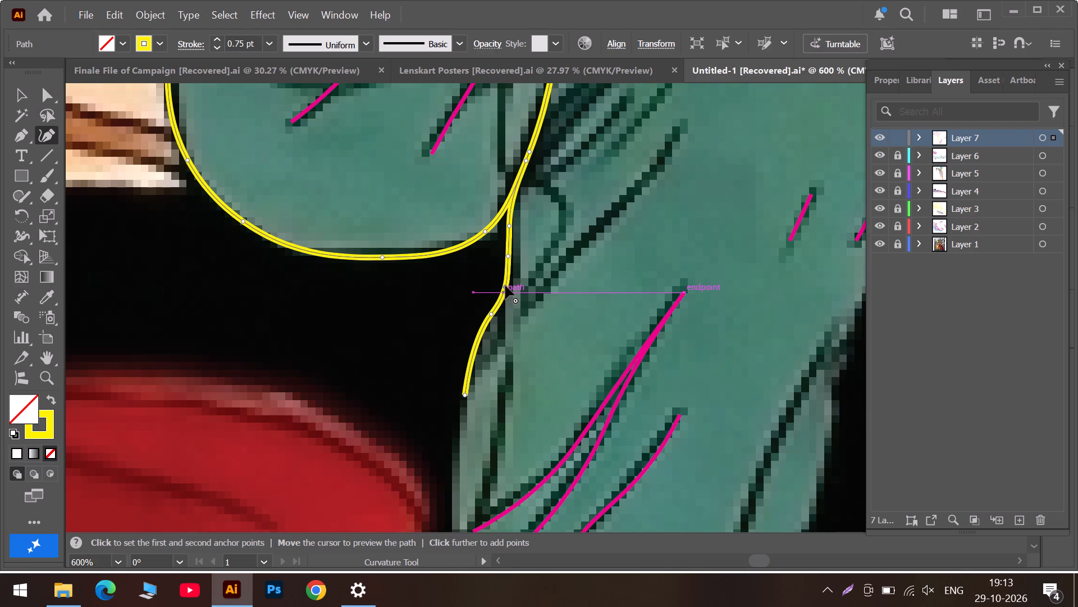
drag(505, 286, 509, 279)
Trace the garment's left edge down to the notch beside the red shape, add corner points there, and continue diagonally down the edge.
scroll(479, 380, down, 11)
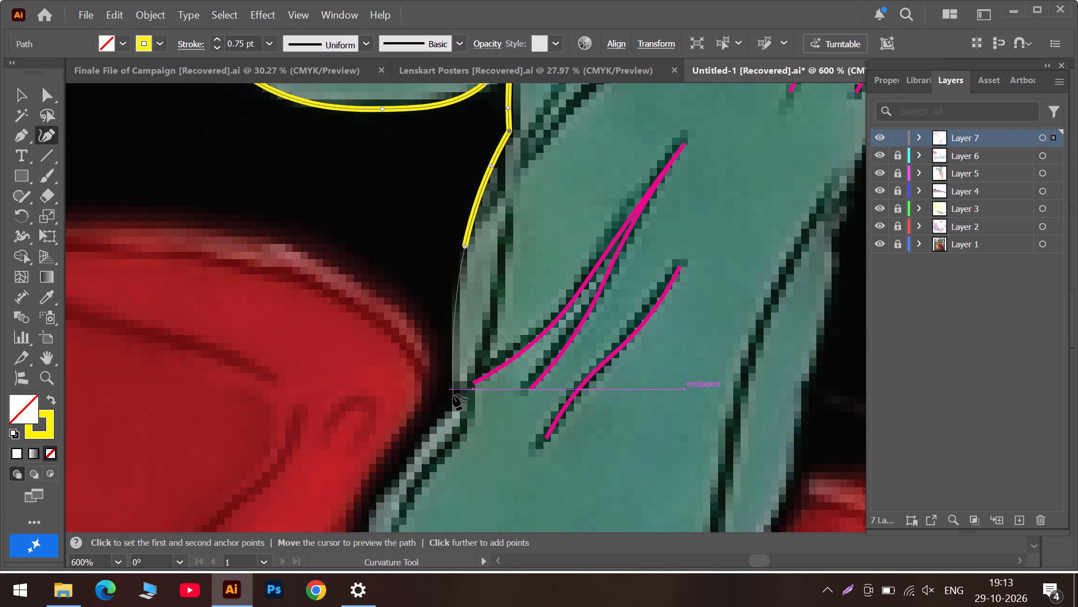
double_click(453, 398)
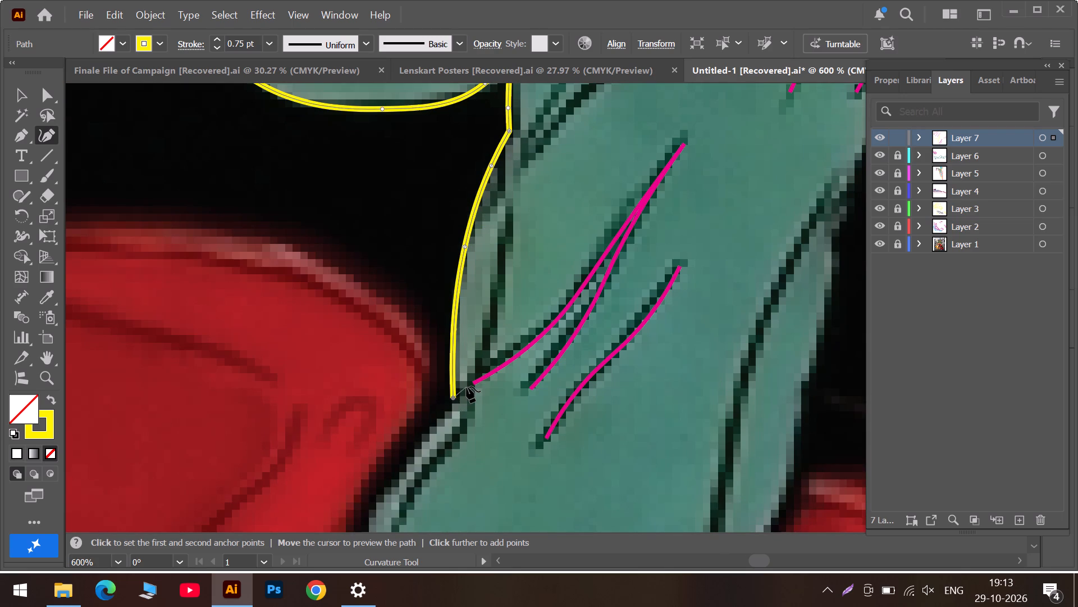
click(467, 387)
double_click(467, 387)
click(380, 492)
scroll(380, 492, down, 6)
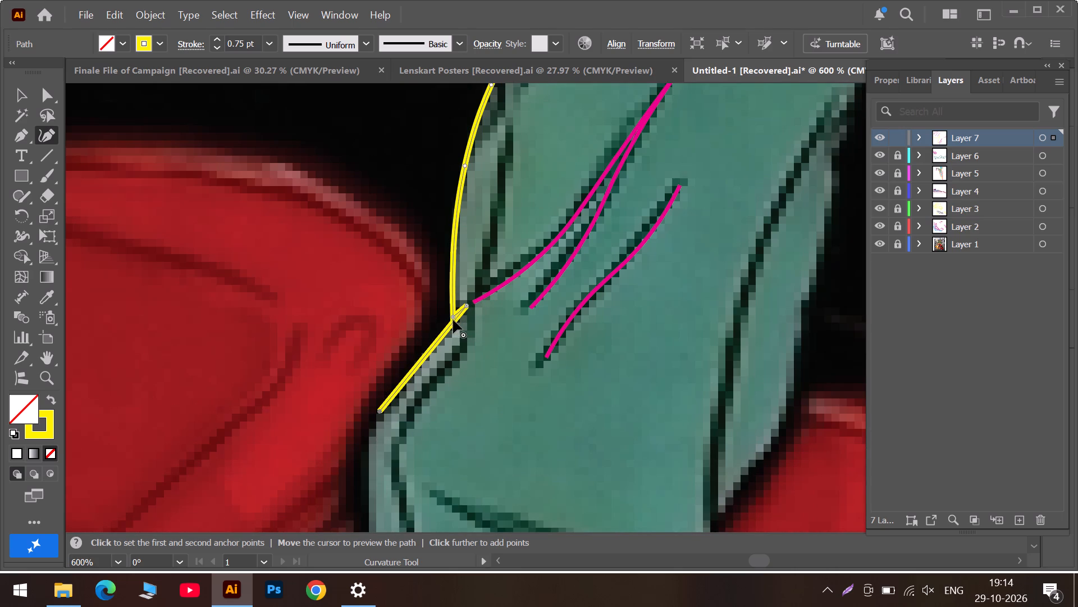
drag(453, 320, 447, 332)
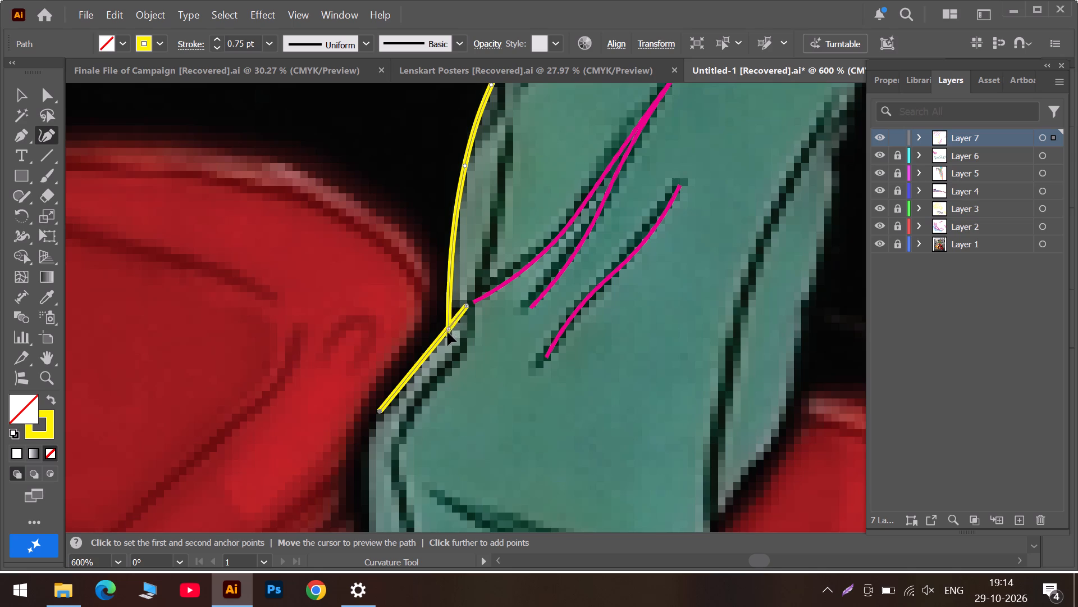
drag(447, 332, 447, 325)
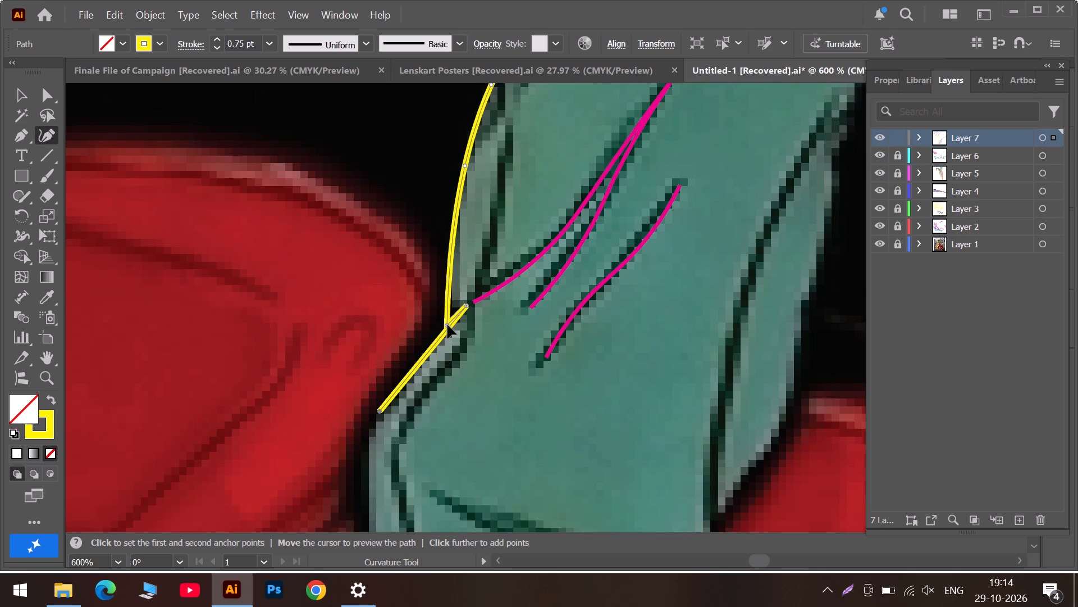
drag(447, 325, 451, 325)
Fit the diagonal segment below the notch to the garment edge with an added anchor, and continue the outline down the leg's left edge.
scroll(420, 371, down, 5)
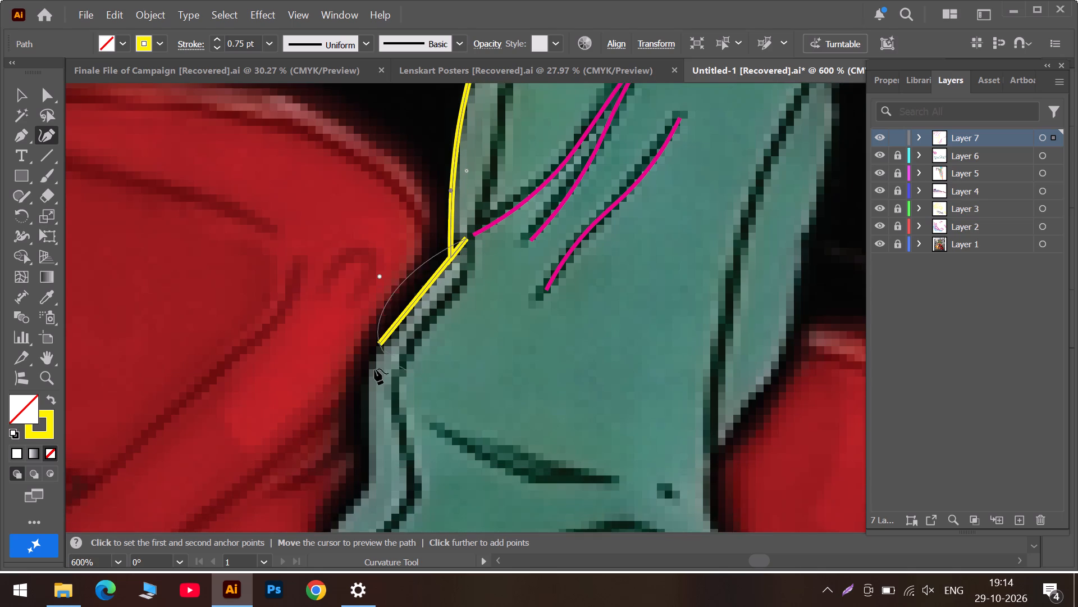
scroll(366, 392, down, 1)
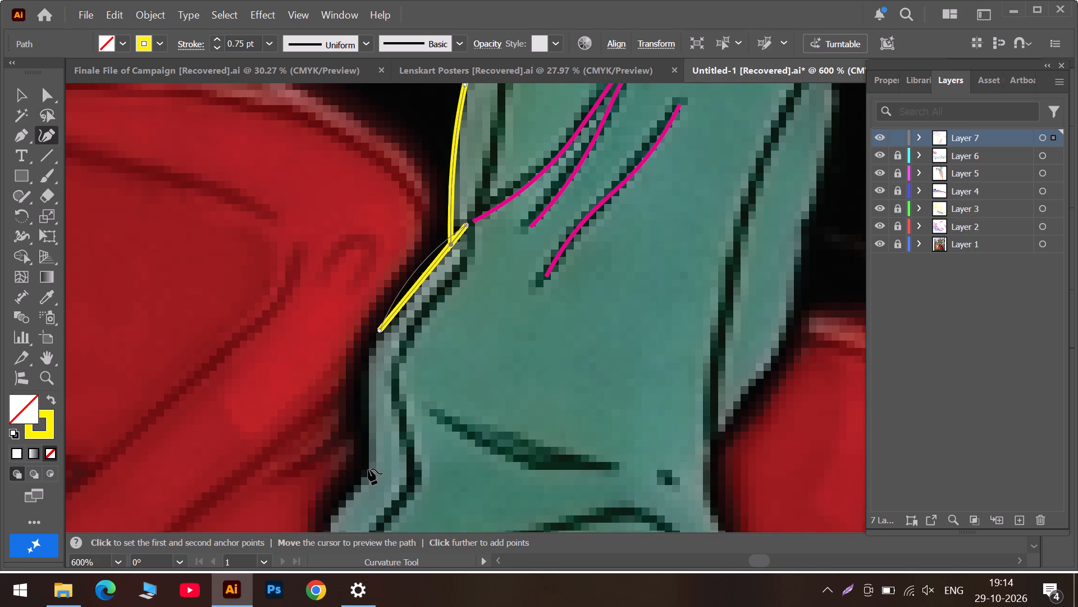
drag(421, 278, 412, 292)
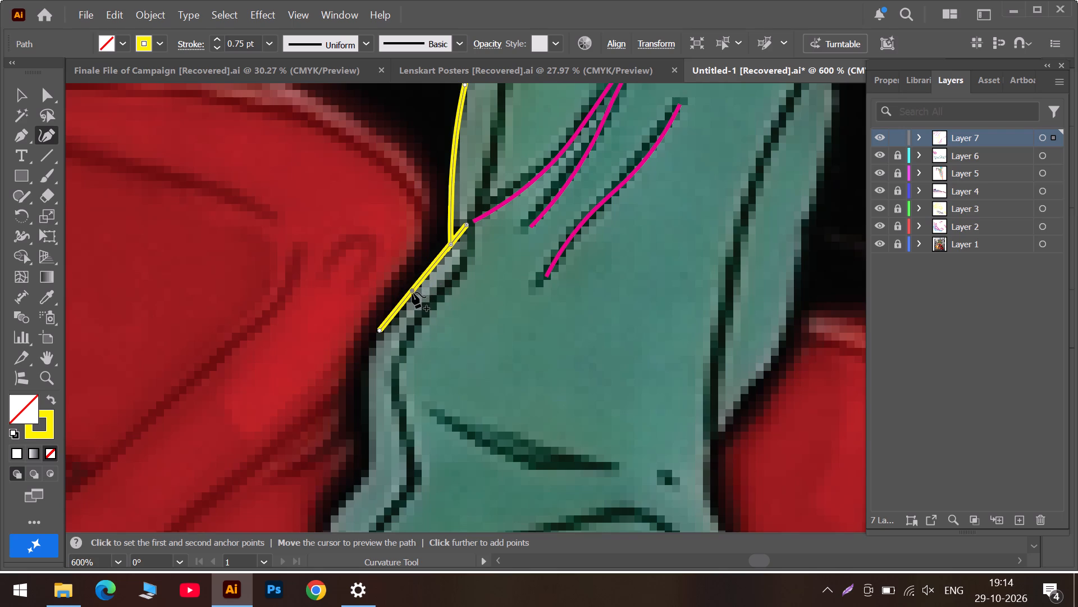
drag(412, 292, 408, 297)
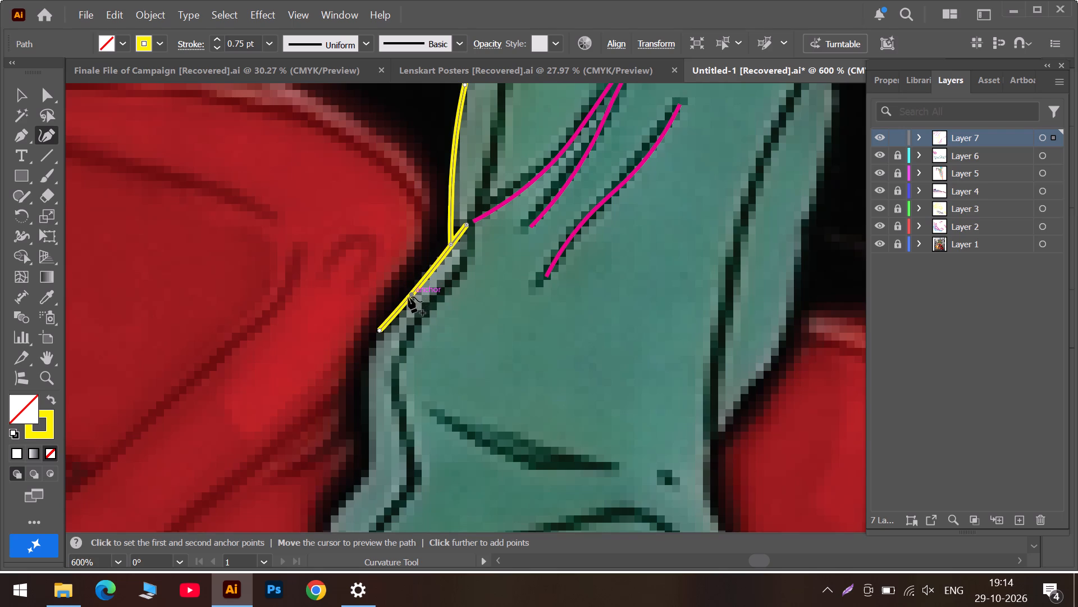
drag(408, 297, 406, 298)
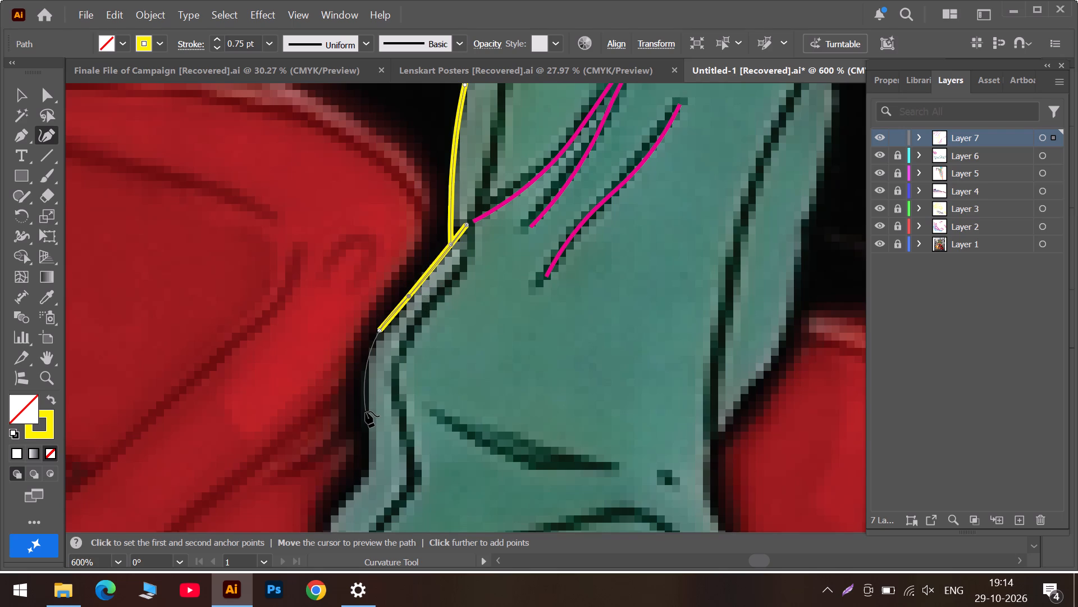
click(366, 411)
scroll(366, 411, down, 4)
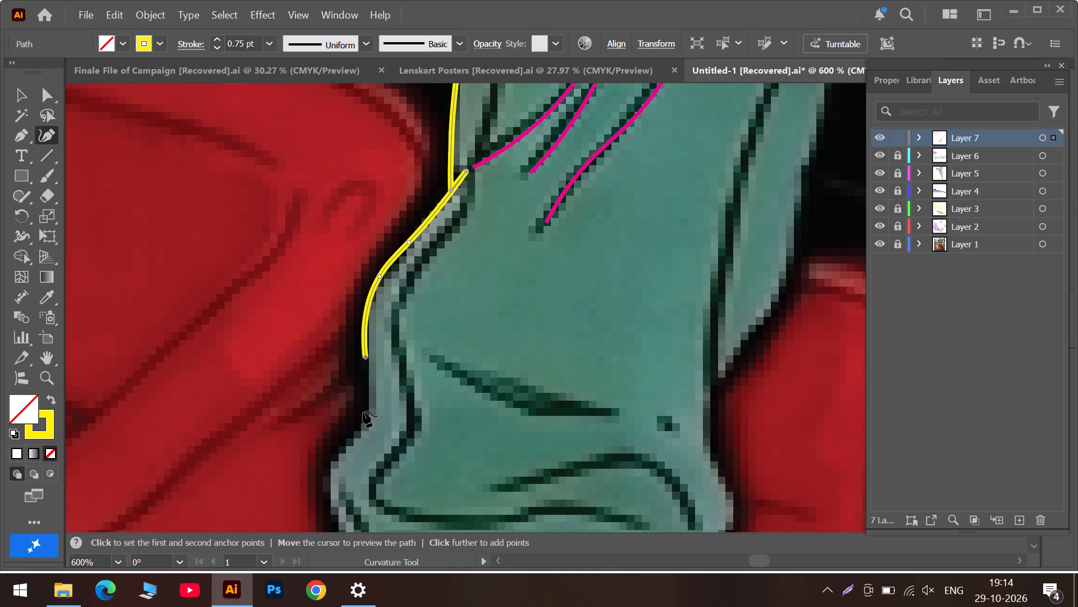
click(364, 415)
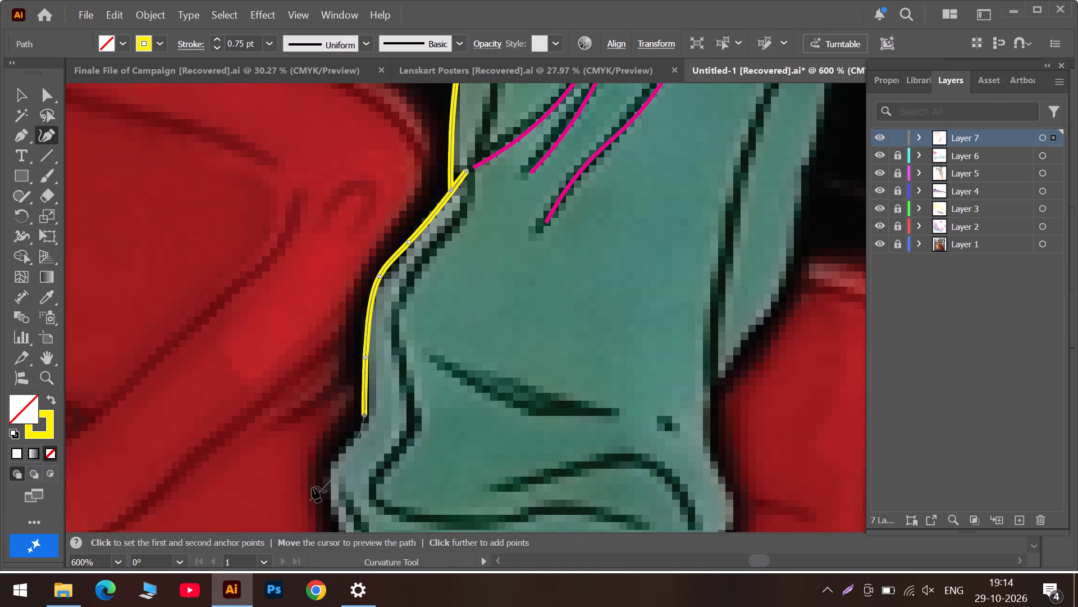
Curve the outline outward around the bulge above the trouser cuff, moving its anchors onto the garment edge.
click(318, 466)
scroll(316, 466, down, 3)
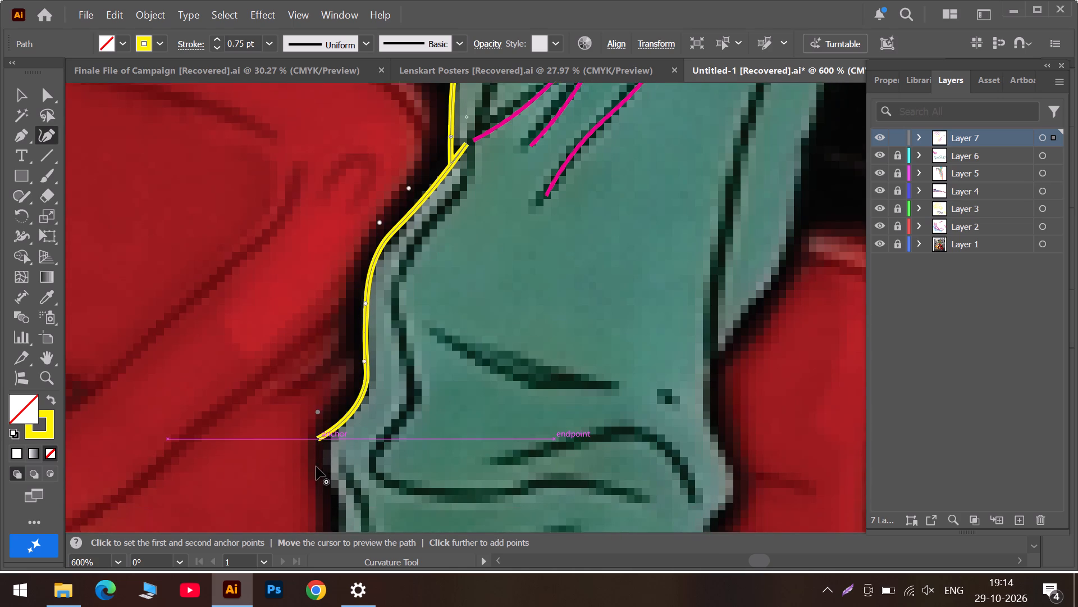
scroll(316, 466, down, 2)
click(332, 488)
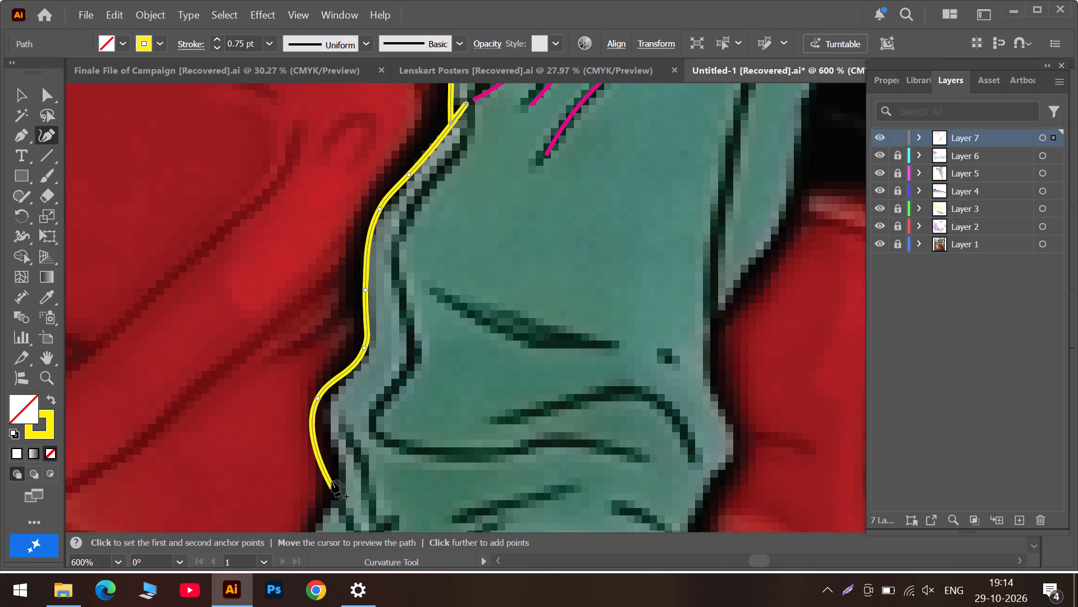
drag(318, 398, 328, 397)
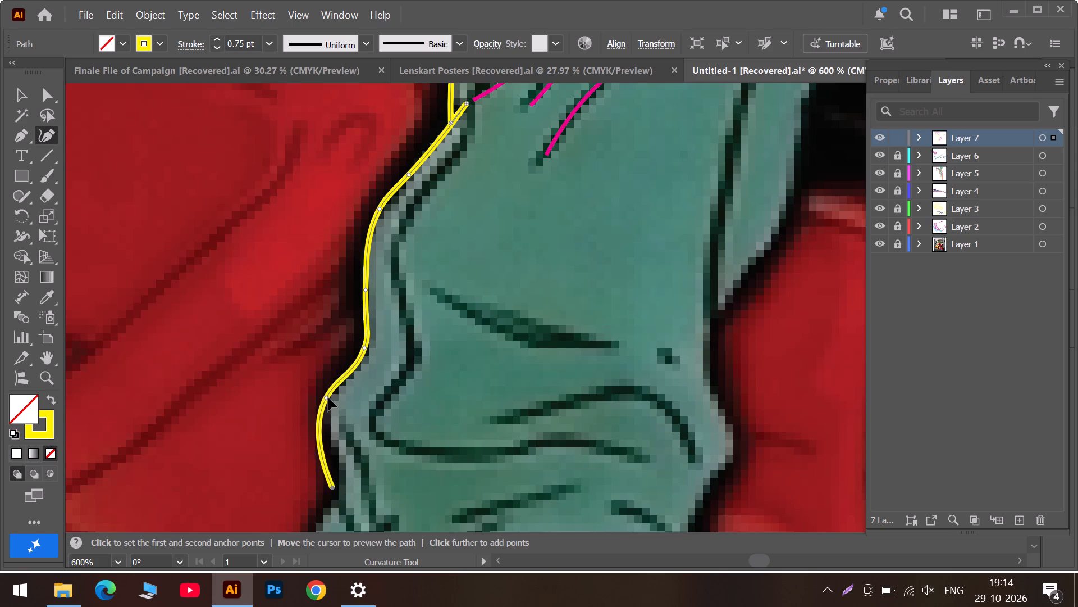
drag(328, 397, 328, 392)
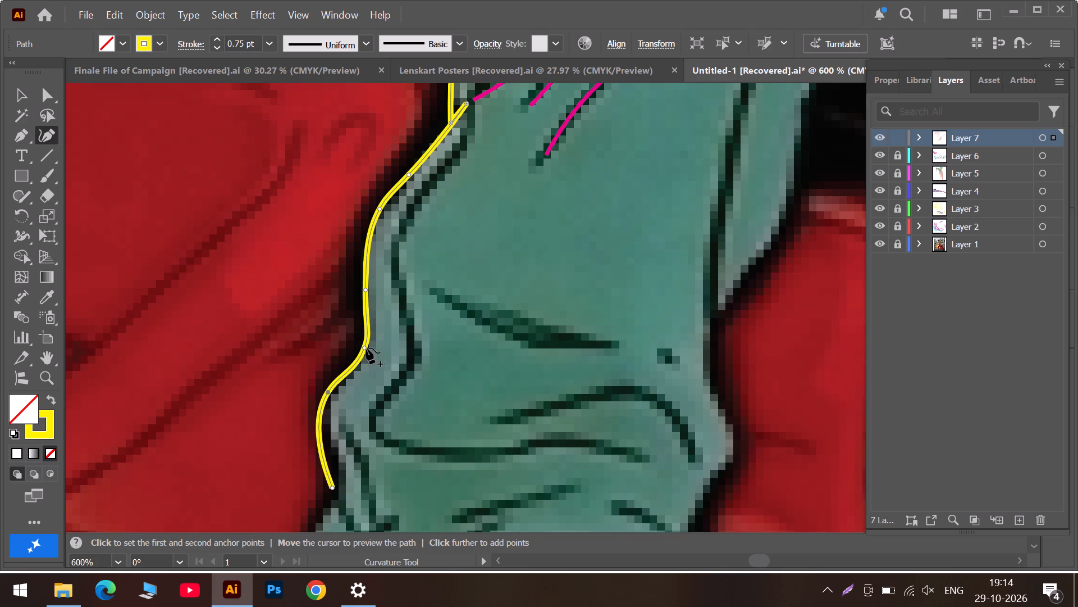
drag(363, 346, 357, 361)
Trace around the cuff's rounded lower-left corner onto the bottom hem, adding and shifting anchors to fit the edge.
scroll(365, 339, down, 11)
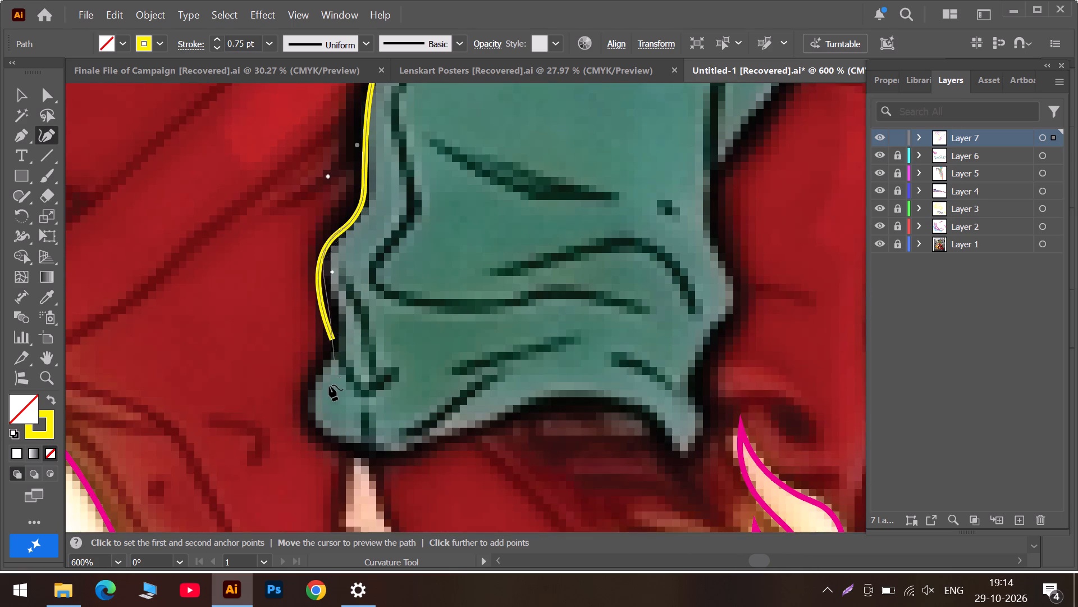
click(322, 301)
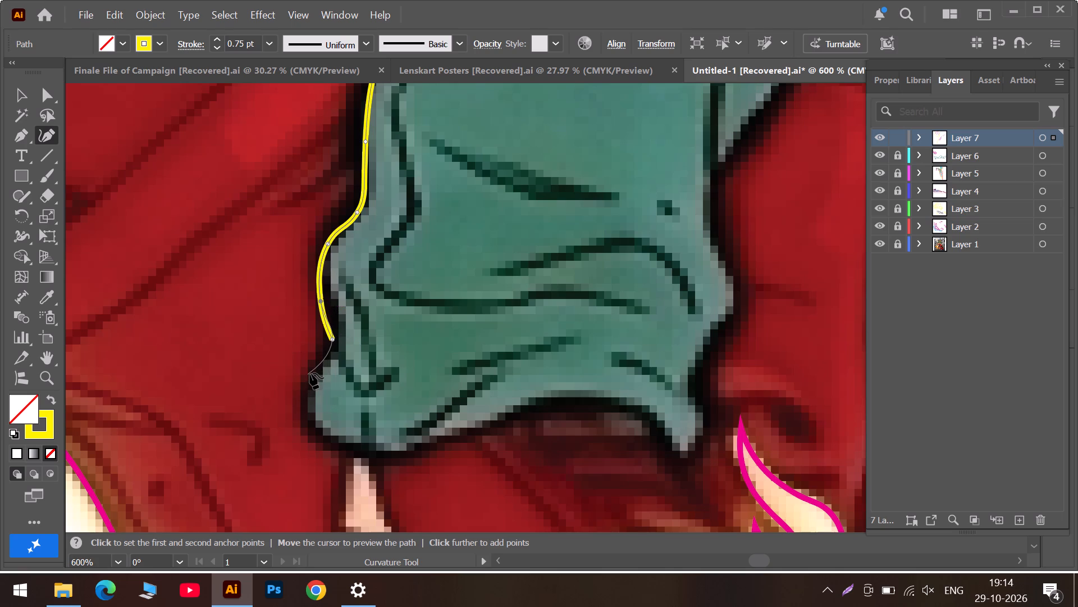
click(310, 373)
click(317, 436)
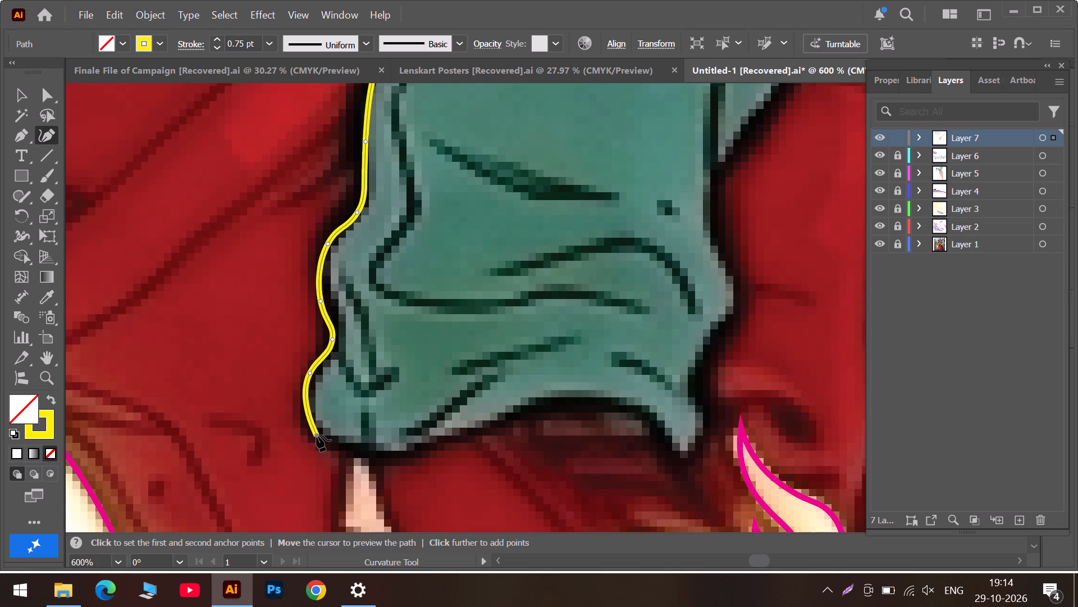
click(423, 441)
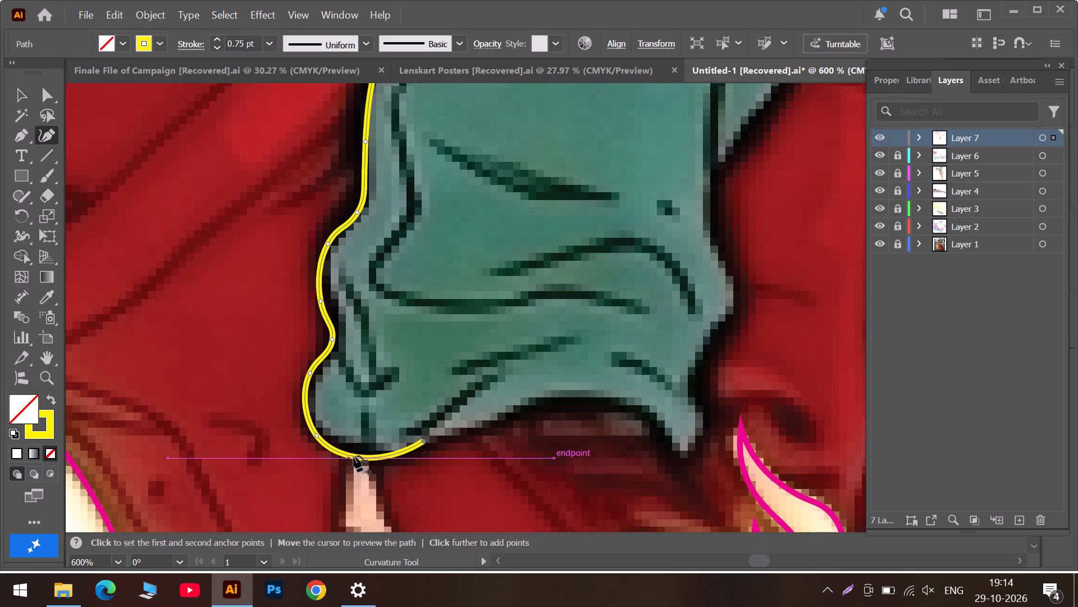
drag(354, 456, 357, 449)
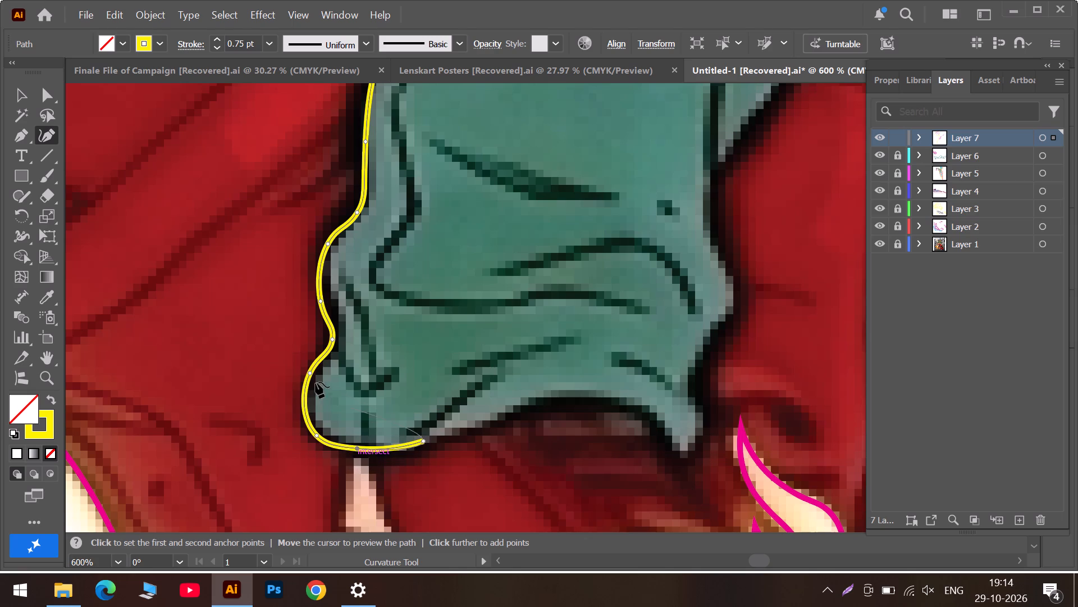
drag(311, 374, 307, 384)
Continue the outline along the arched bottom hem above the shoe to the cuff's pointed lower-right tip.
scroll(331, 333, up, 11)
alt+scroll(330, 337, down, 5)
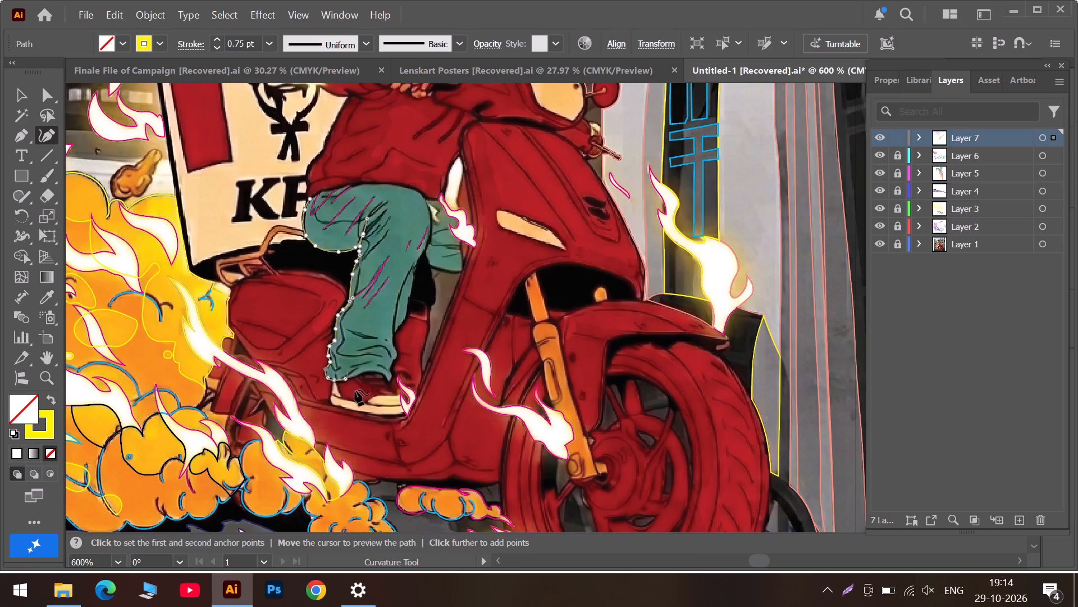
alt+scroll(373, 404, up, 5)
scroll(302, 278, up, 5)
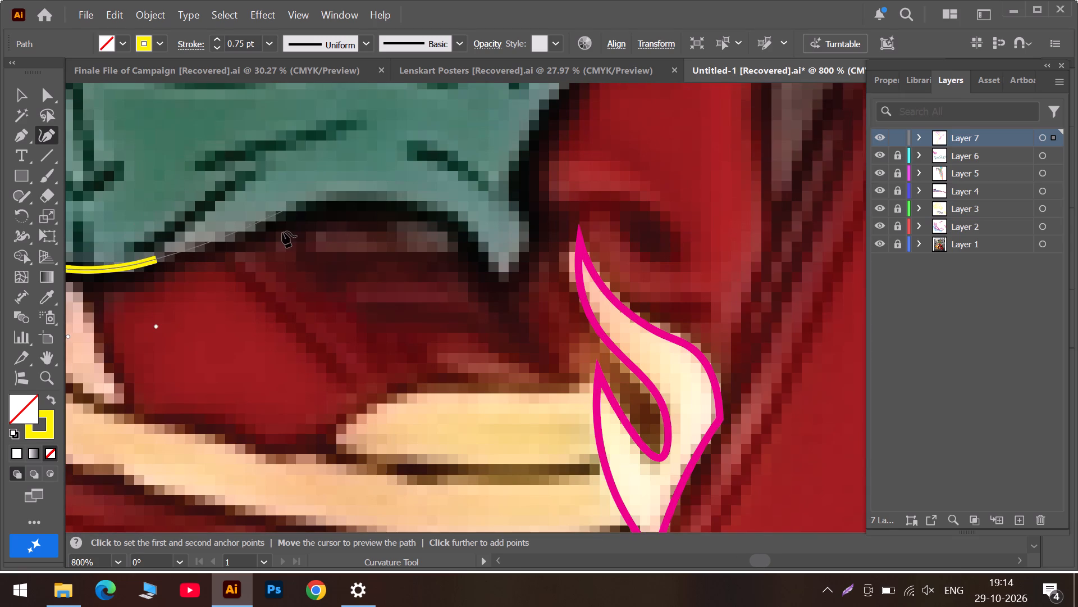
click(281, 216)
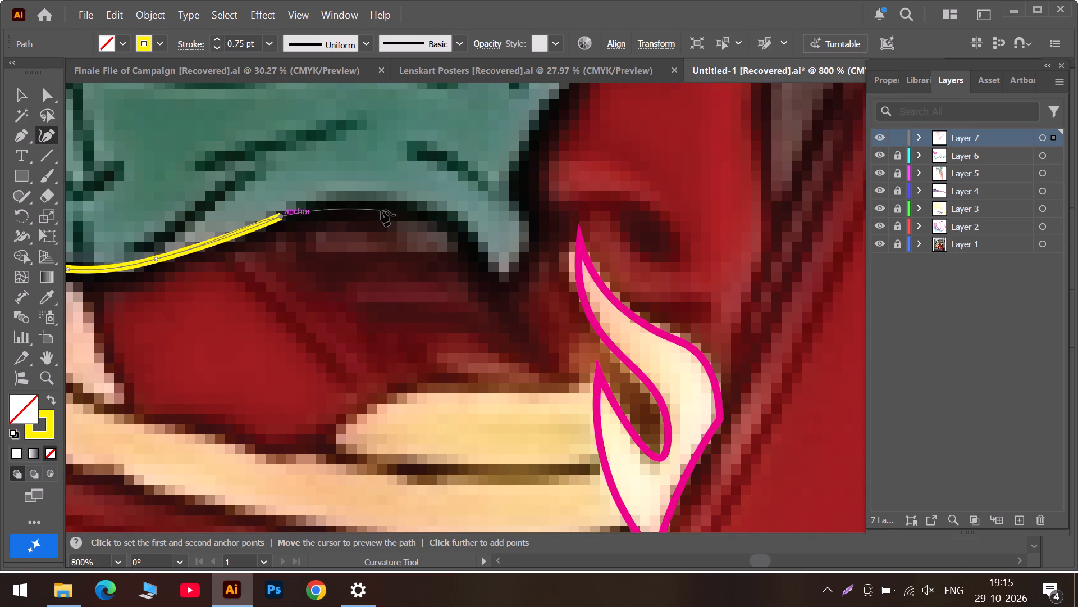
click(391, 205)
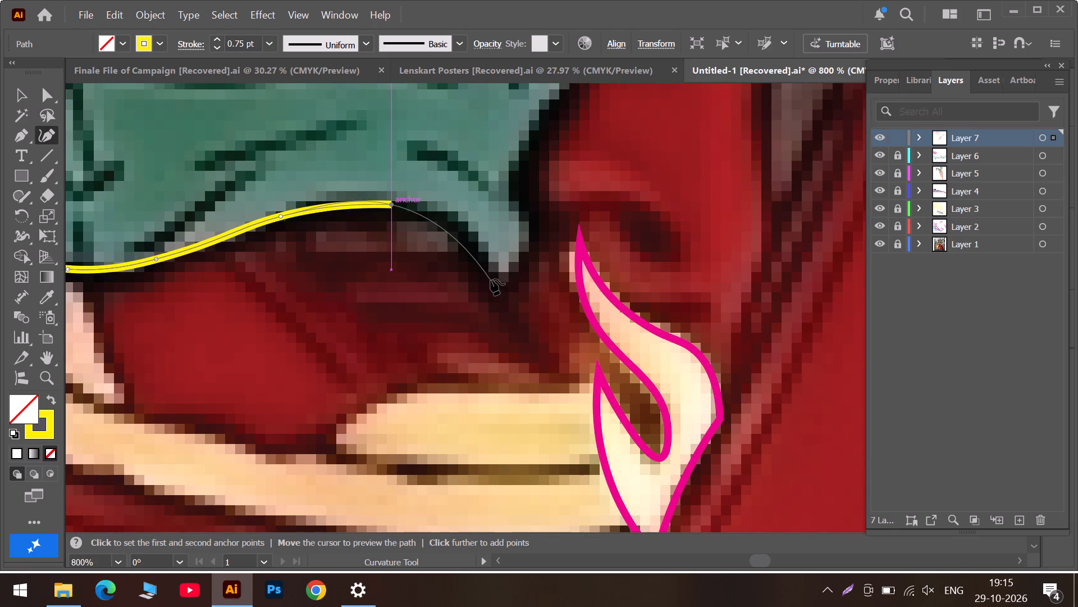
click(477, 244)
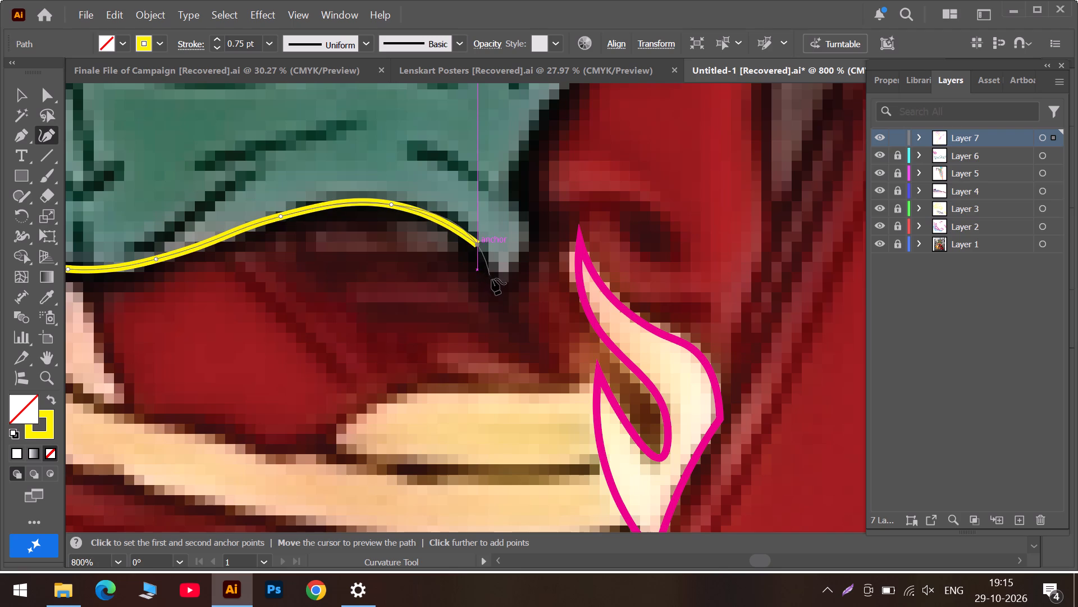
click(493, 281)
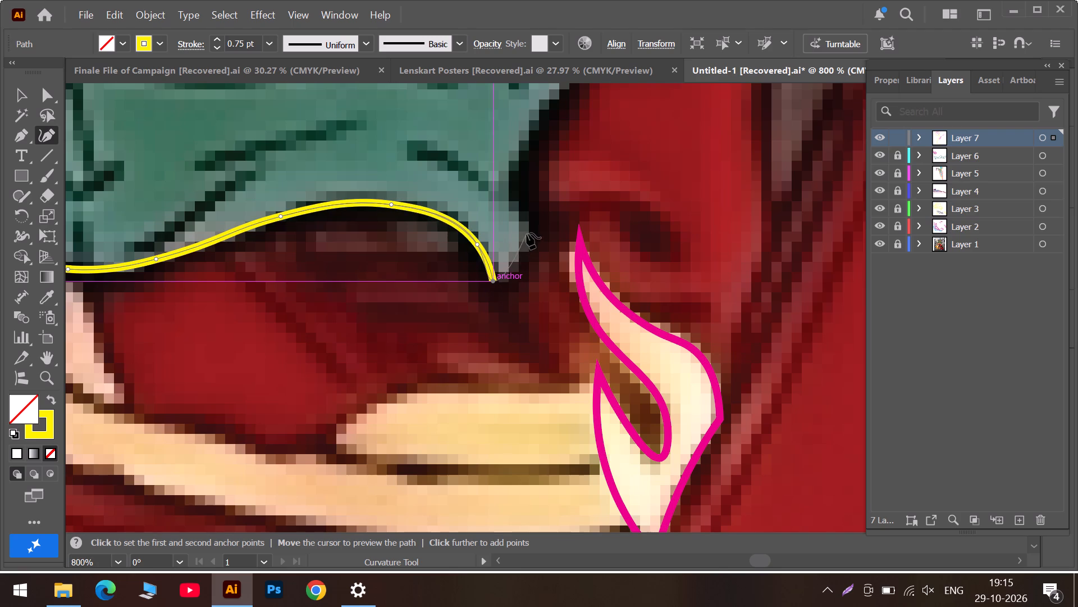
Trace around the cuff's pointed tip and up its right side, keeping the inward bend smooth and fitting its anchors to the edge.
click(527, 250)
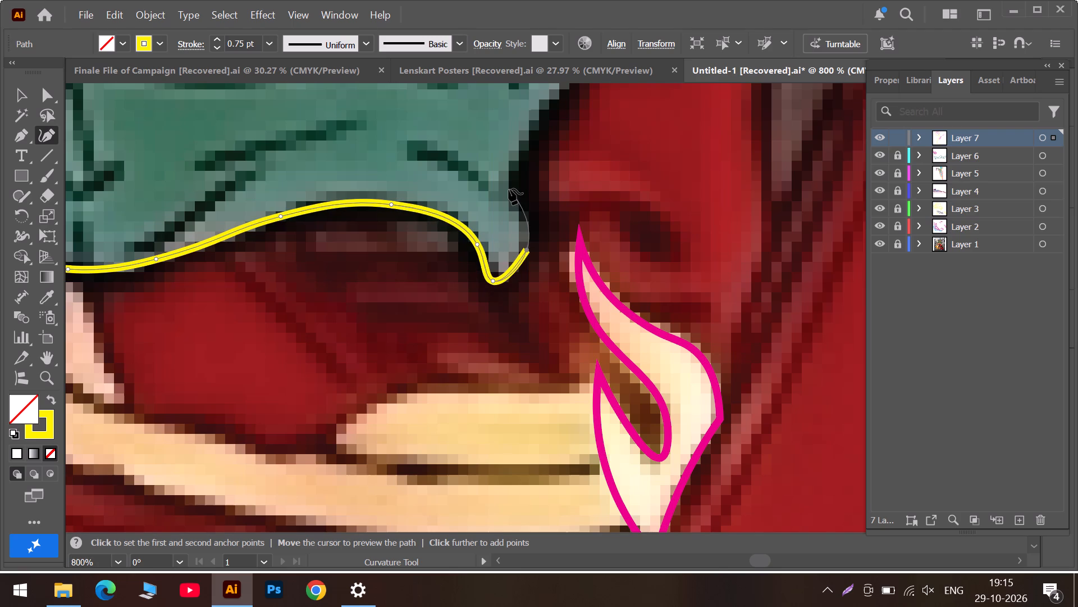
click(509, 189)
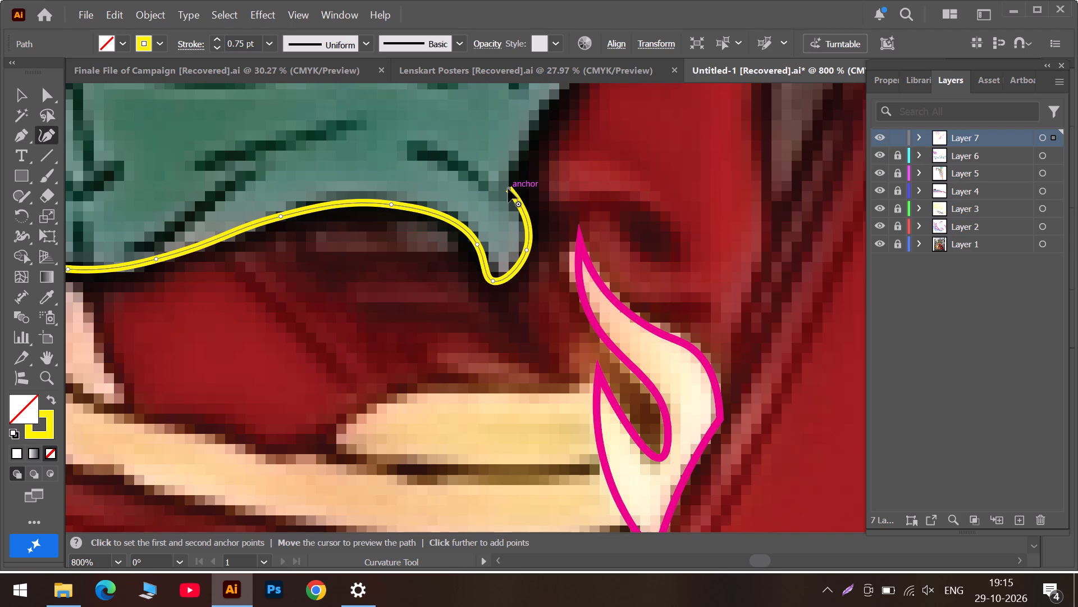
double_click(508, 189)
scroll(508, 188, up, 5)
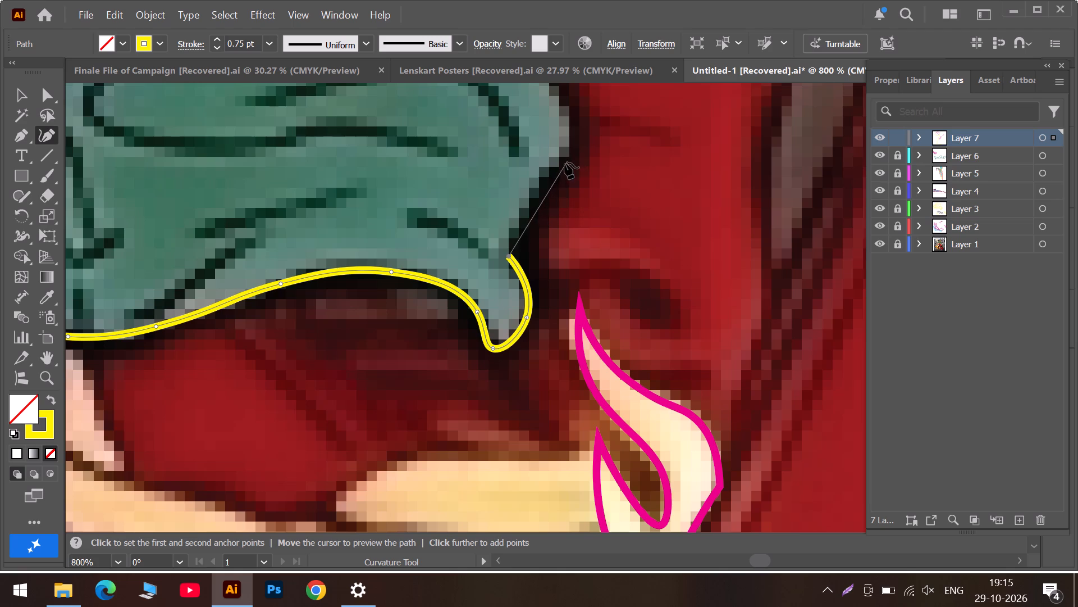
click(536, 205)
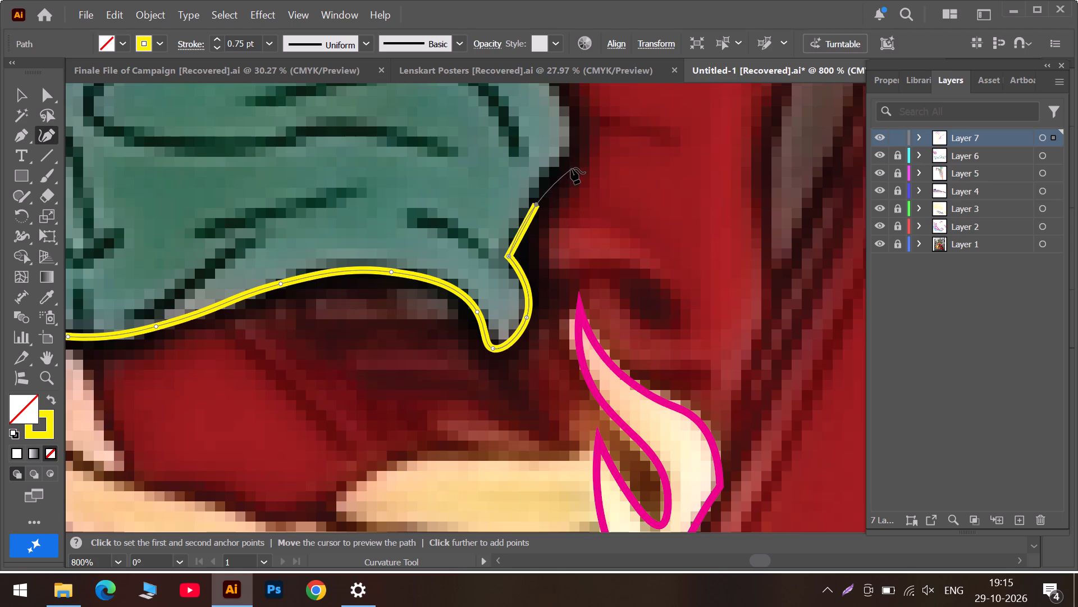
click(571, 162)
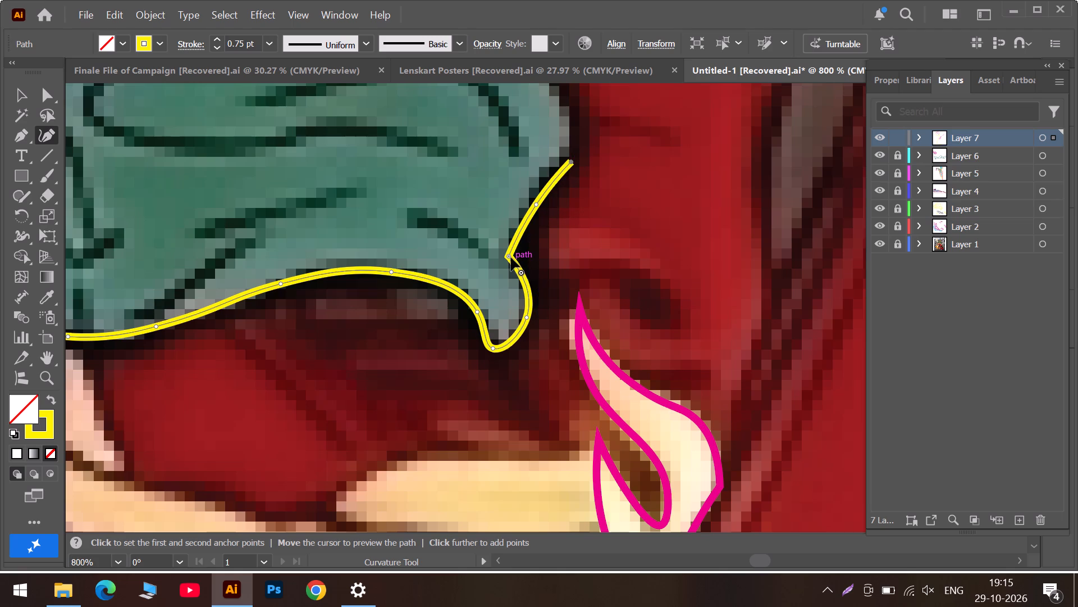
double_click(510, 257)
click(510, 257)
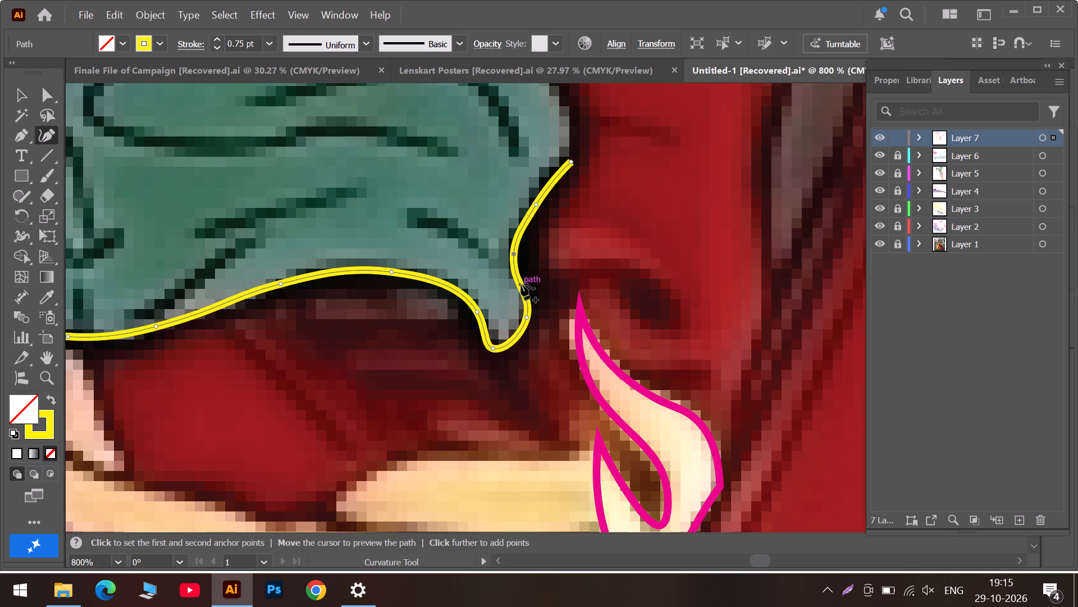
drag(520, 284, 529, 290)
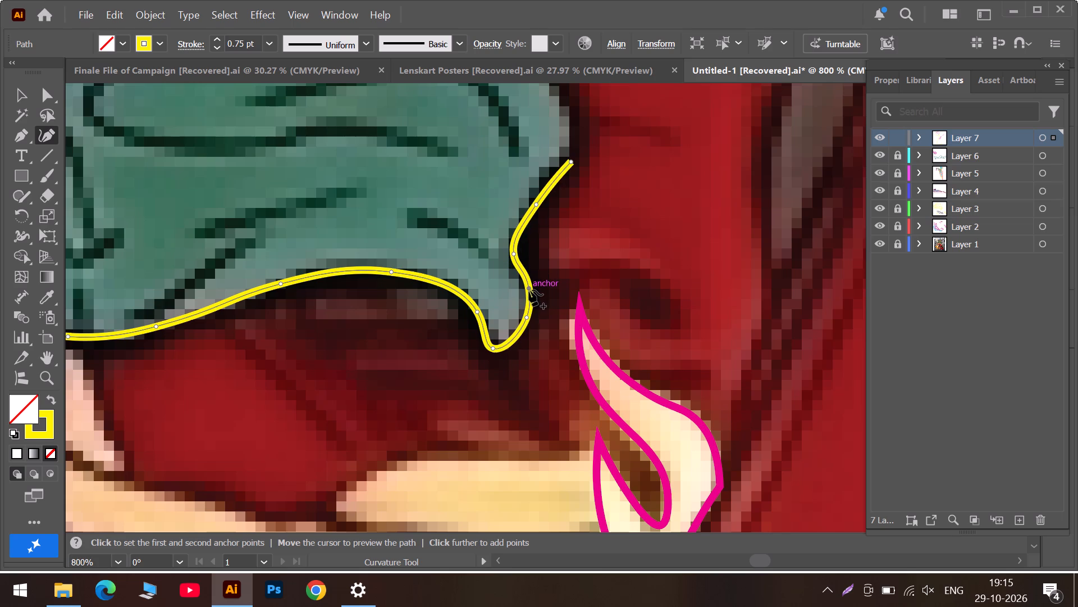
drag(529, 290, 529, 292)
drag(514, 253, 519, 255)
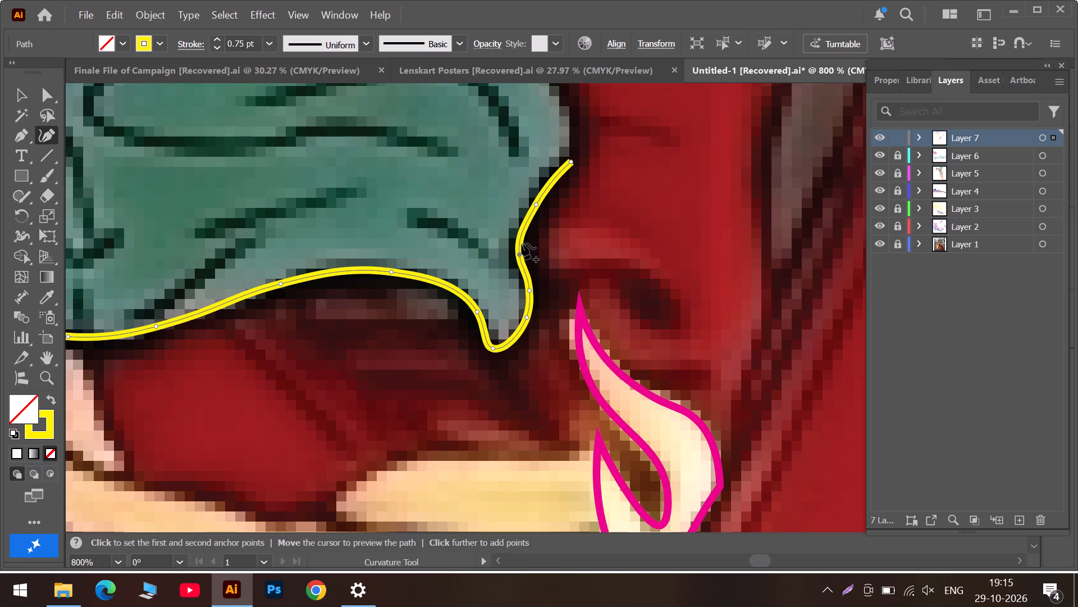
Trace the outline around the rounded bulge above the cuff's right side, shifting its anchors to fit the garment edge.
scroll(522, 241, up, 7)
scroll(567, 201, up, 5)
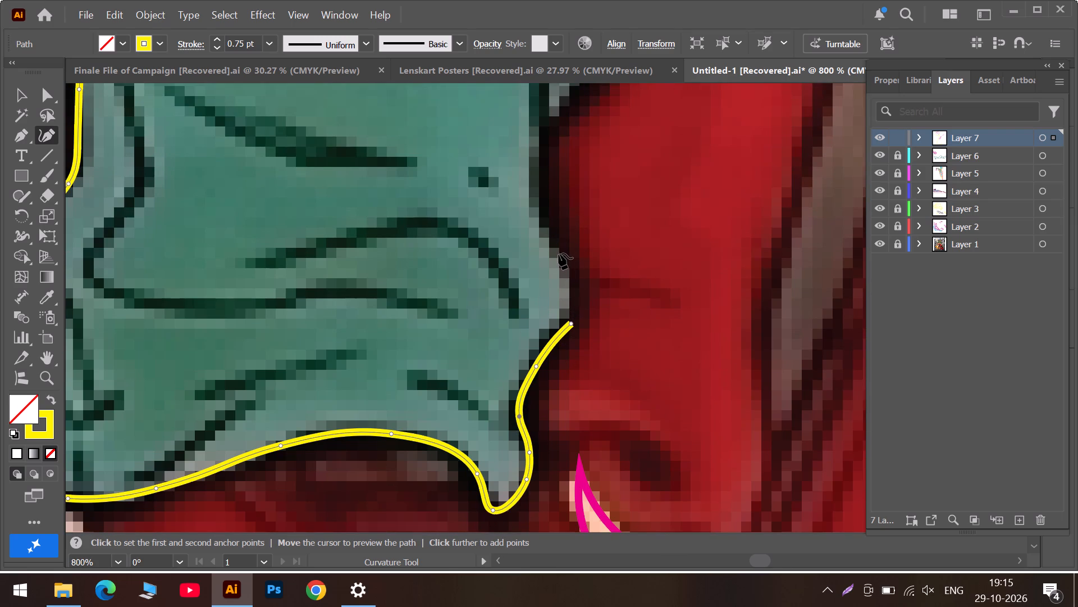
click(563, 251)
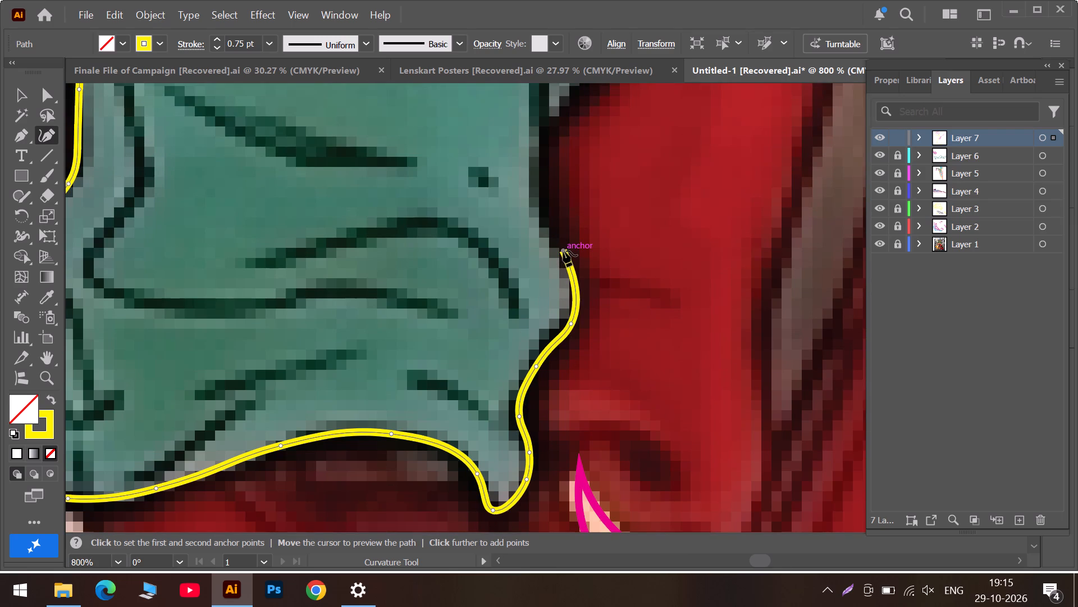
click(538, 214)
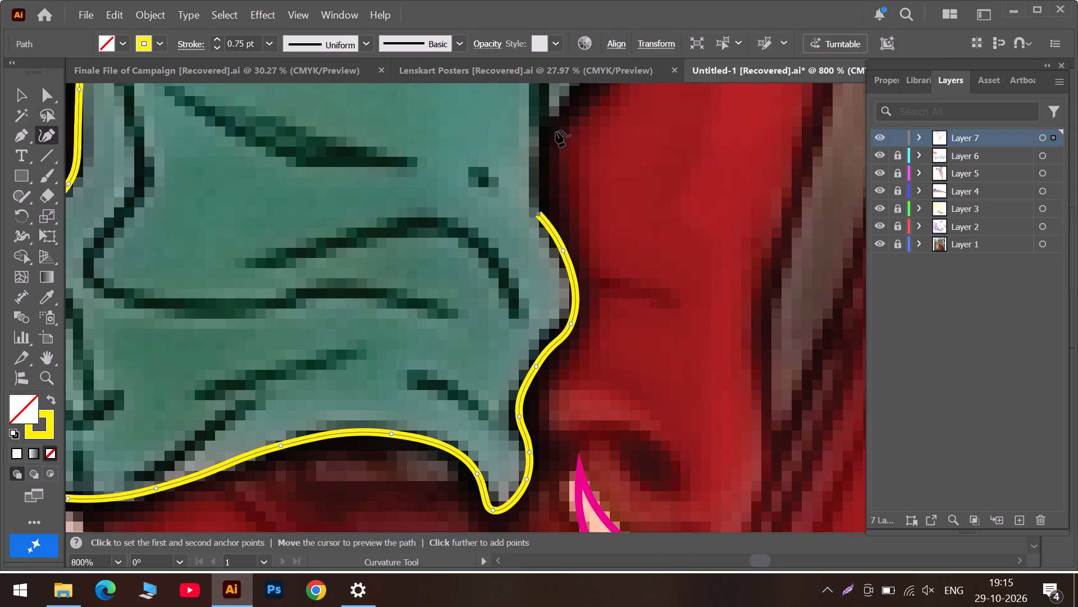
click(545, 129)
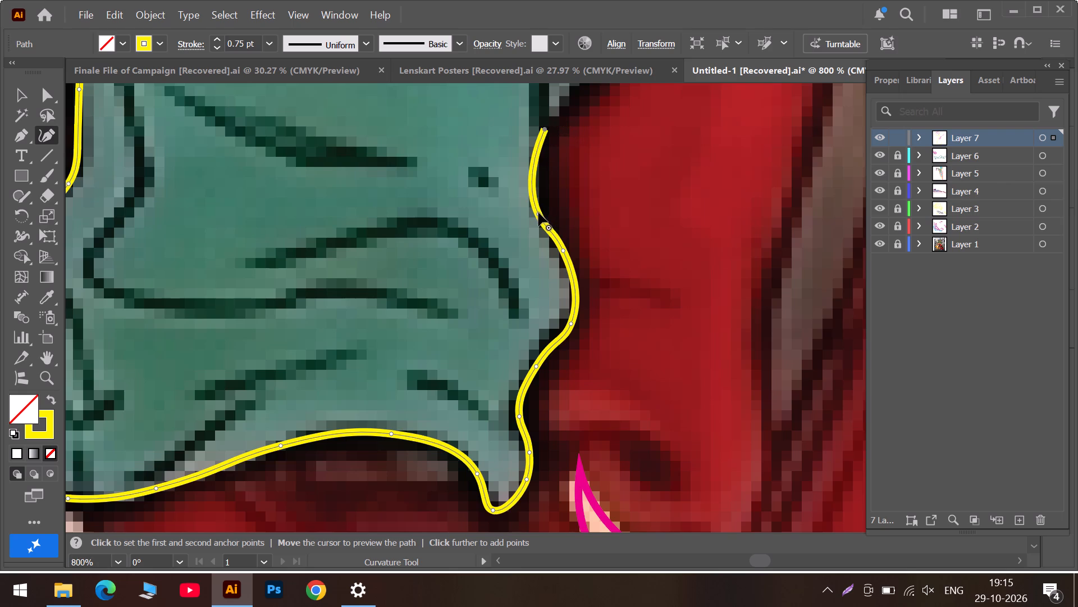
click(538, 212)
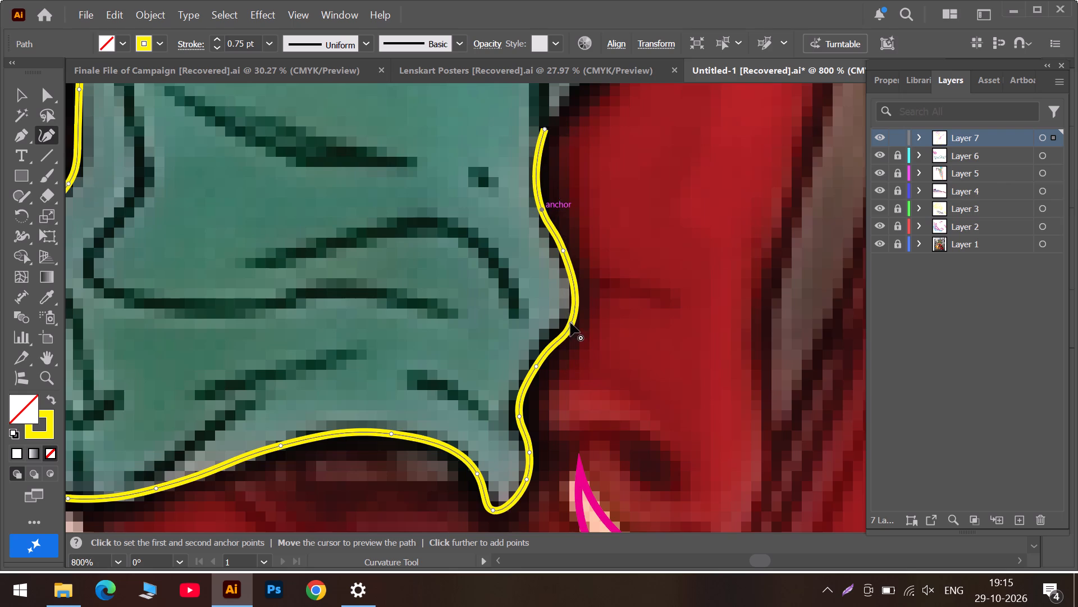
drag(570, 322, 575, 312)
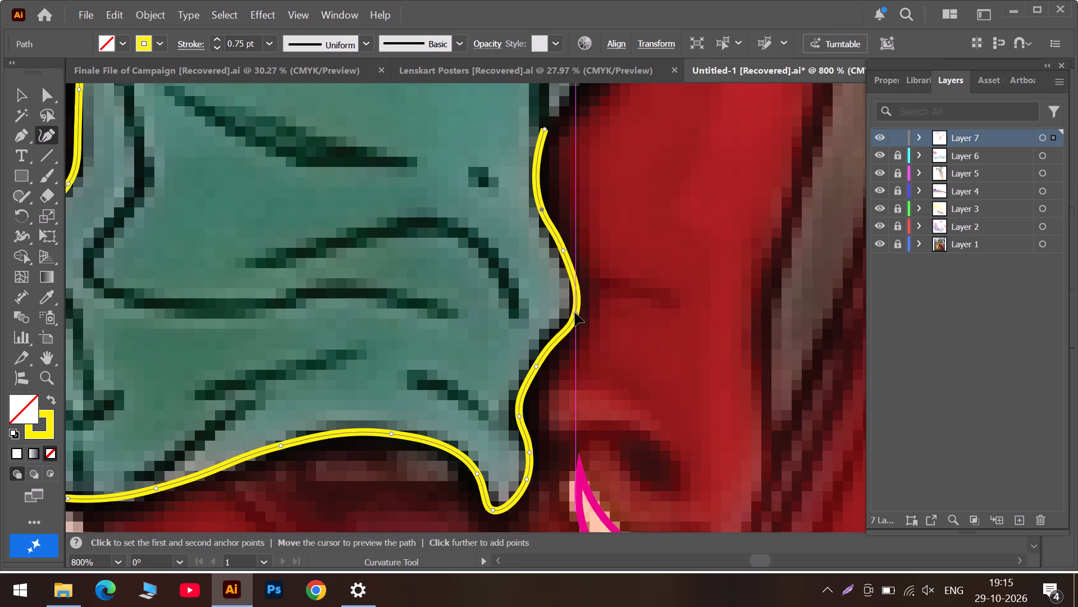
drag(575, 312, 573, 312)
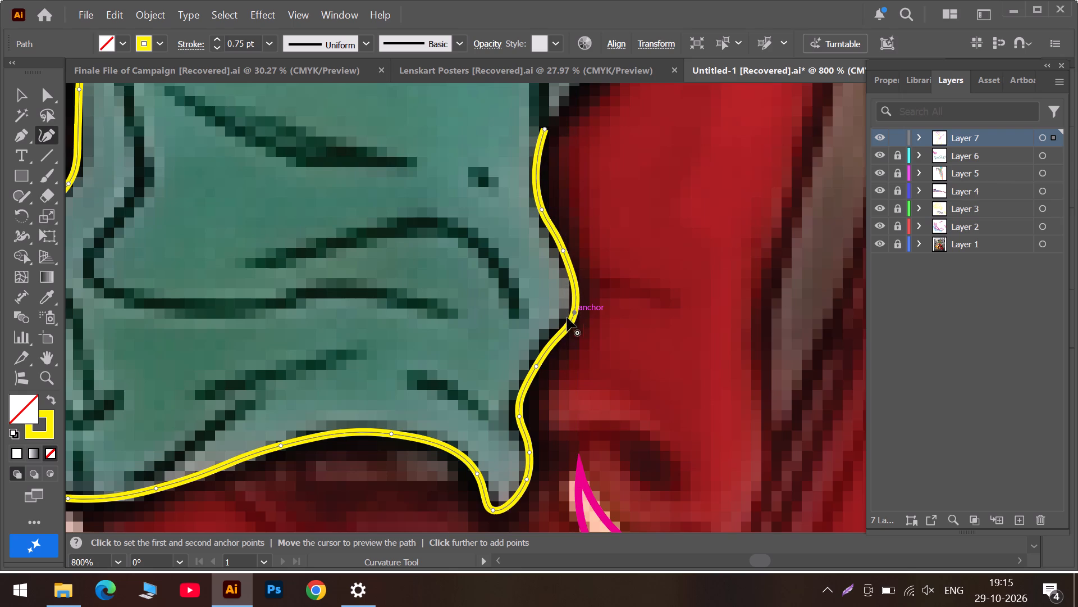
drag(535, 366, 526, 362)
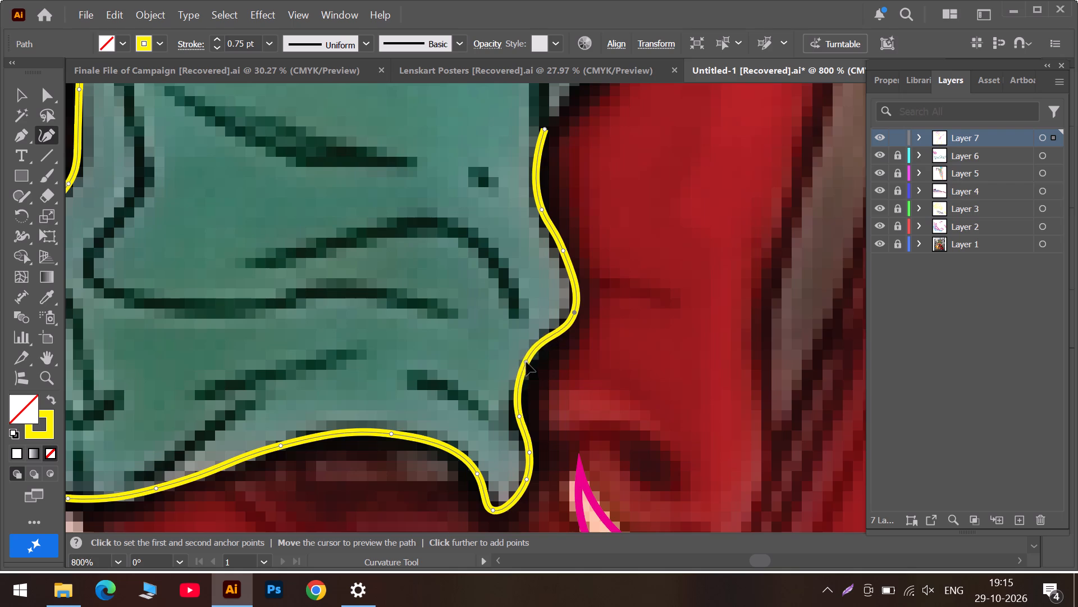
drag(526, 362, 535, 357)
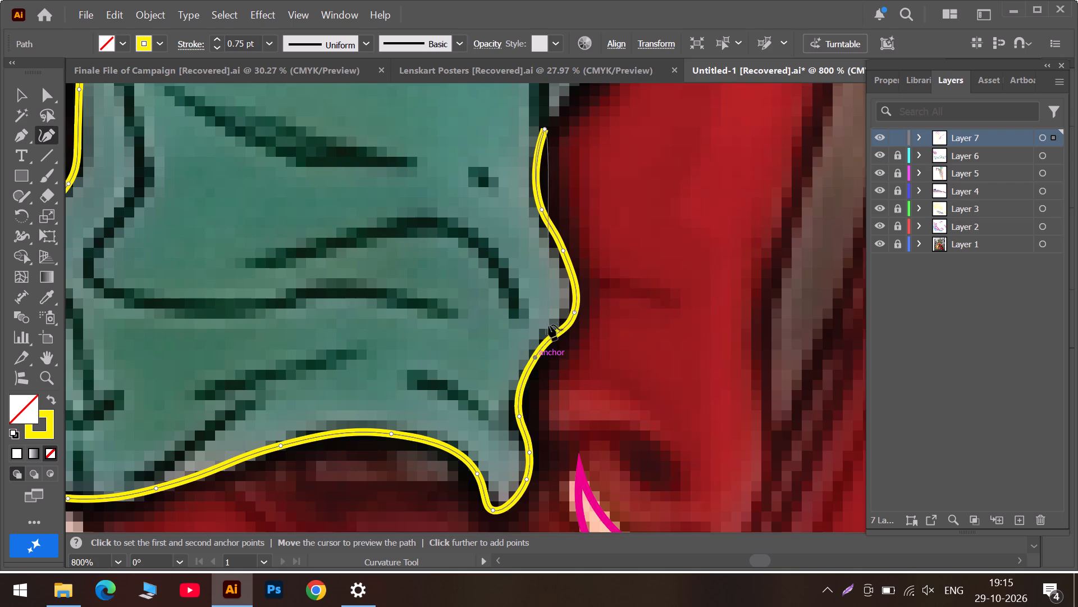
Continue the outline through the inward curve above the bulge and up the diagonal right edge of the trouser leg, fitting its anchors.
scroll(549, 318, up, 7)
scroll(564, 260, up, 6)
alt+scroll(618, 209, down, 1)
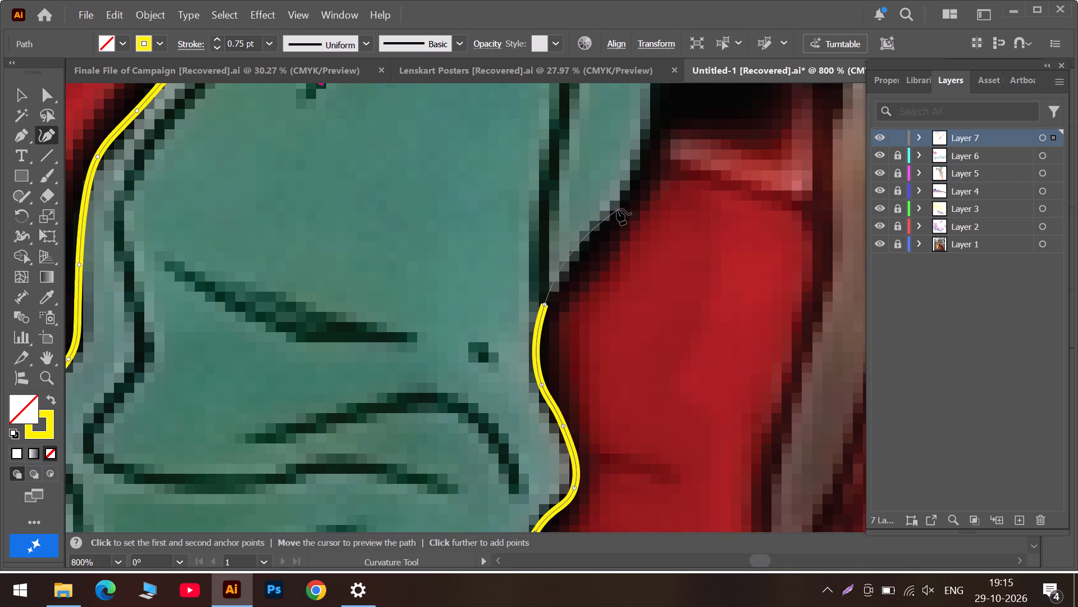
alt+scroll(617, 209, down, 1)
scroll(615, 212, up, 2)
alt+scroll(620, 237, up, 2)
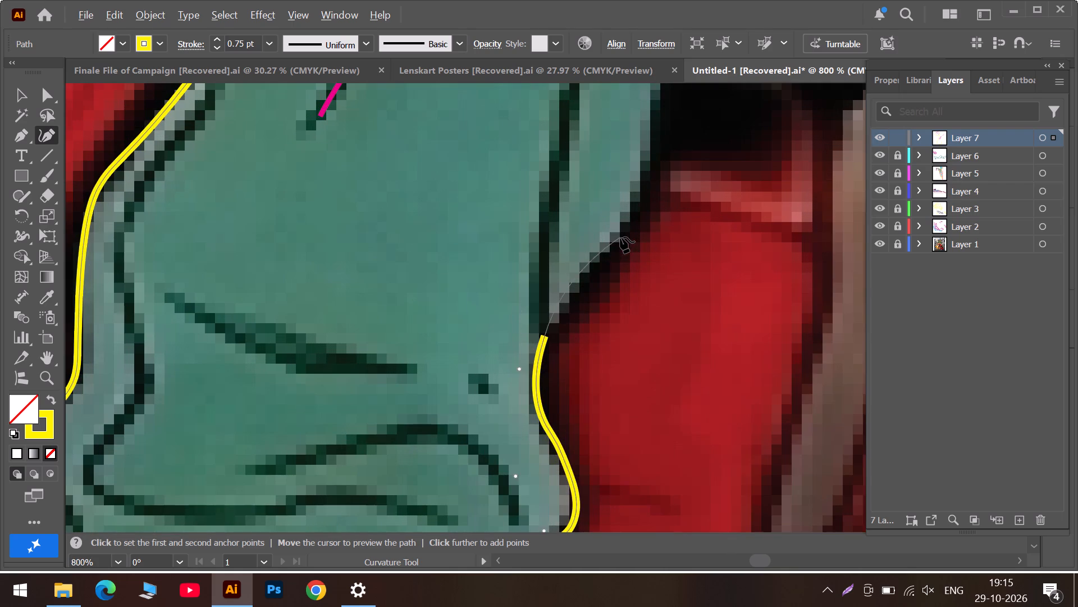
click(578, 292)
drag(546, 335, 545, 336)
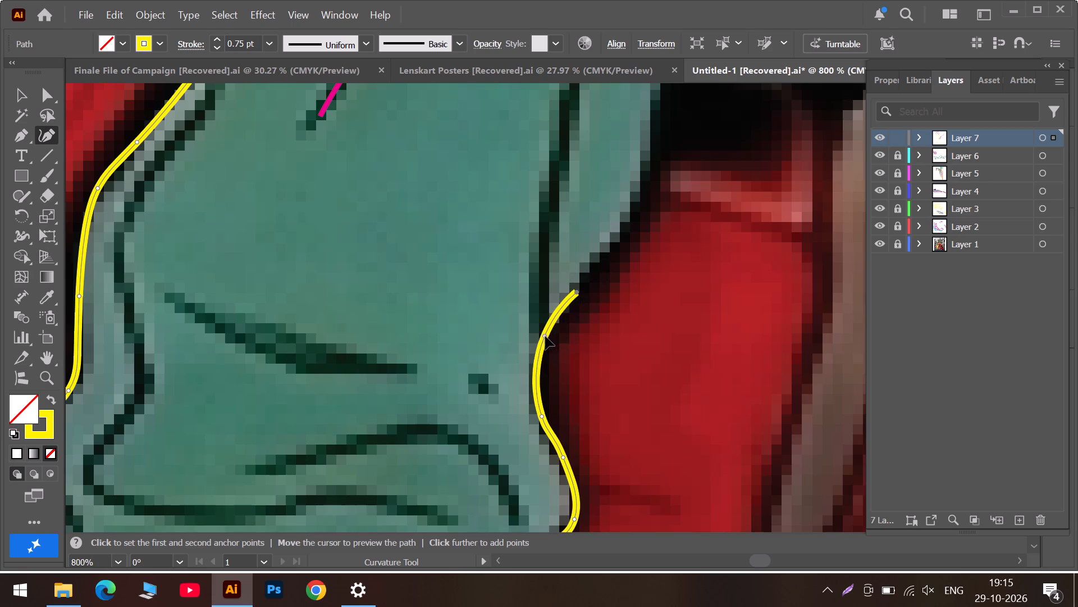
drag(545, 336, 546, 345)
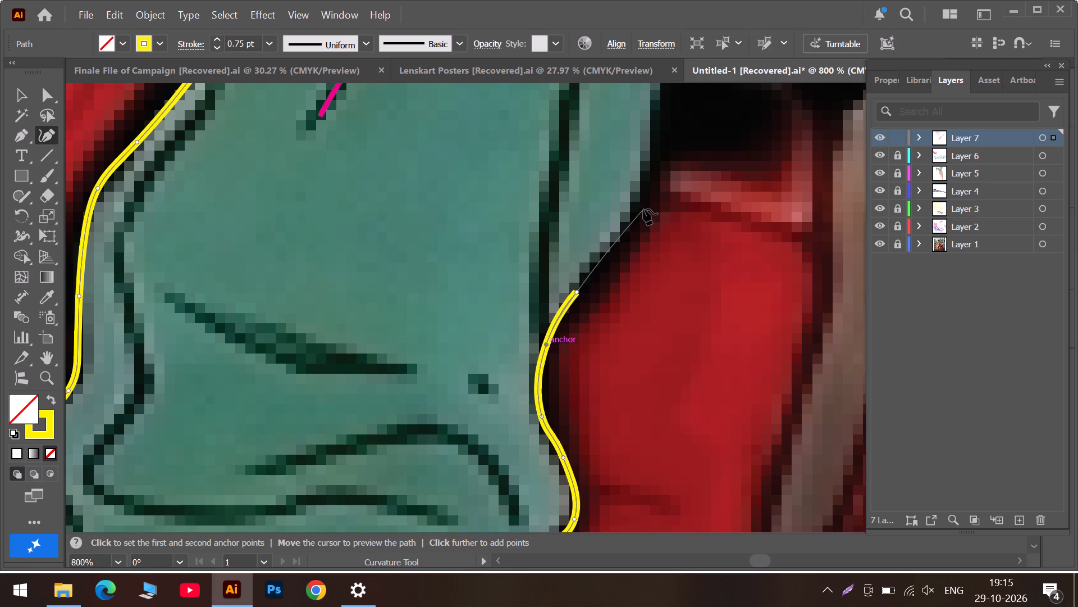
click(643, 209)
scroll(640, 211, up, 8)
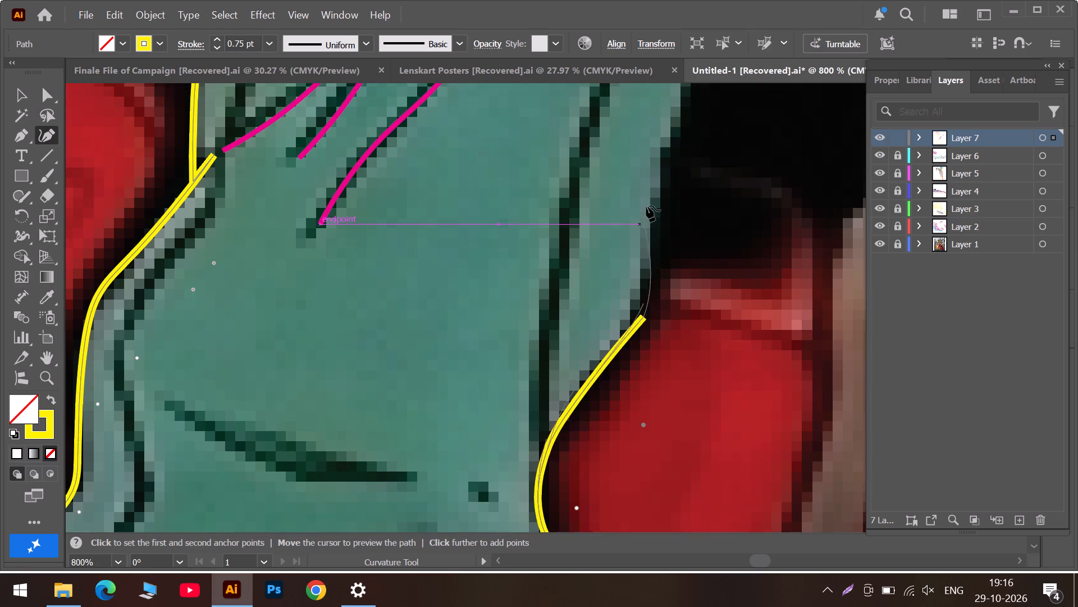
click(608, 355)
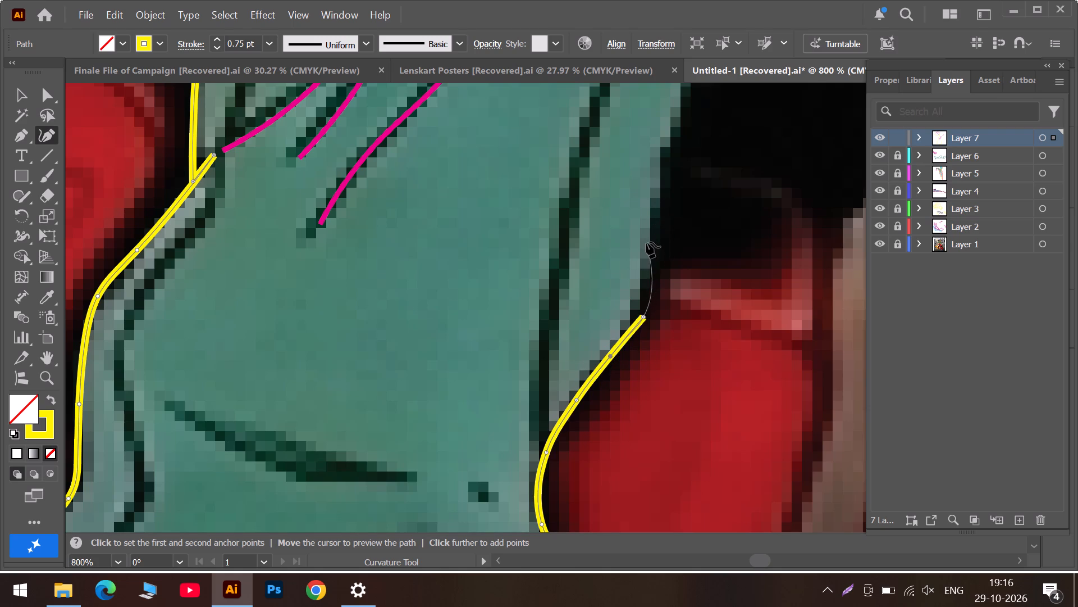
Refine the anchors along the right-side bulge and beside the cuff's pointed tip to follow the garment edge.
alt+scroll(645, 244, down, 1)
scroll(615, 340, down, 14)
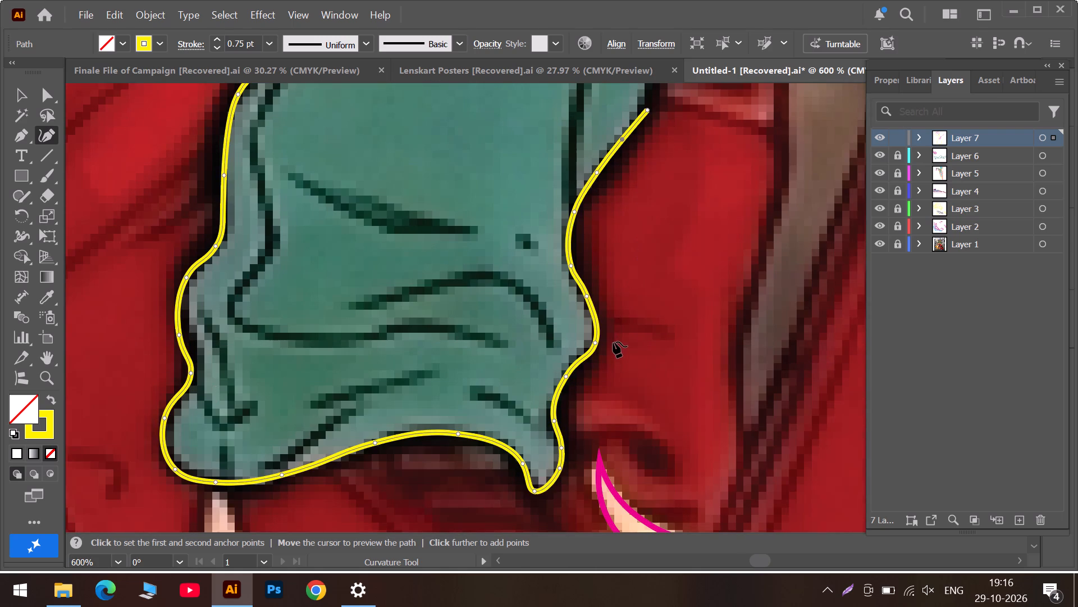
drag(587, 296, 588, 307)
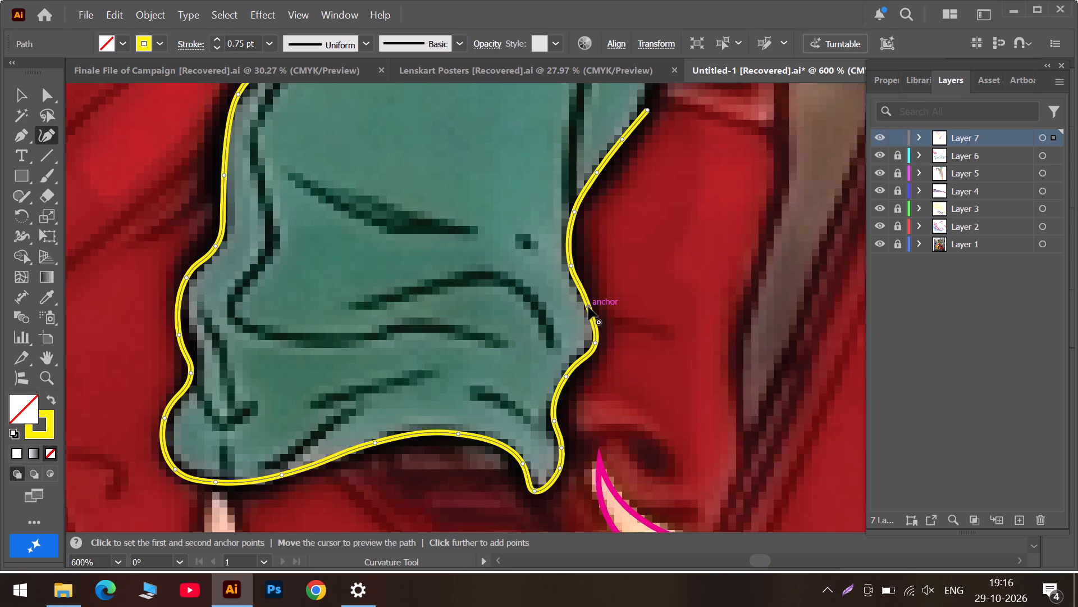
click(588, 307)
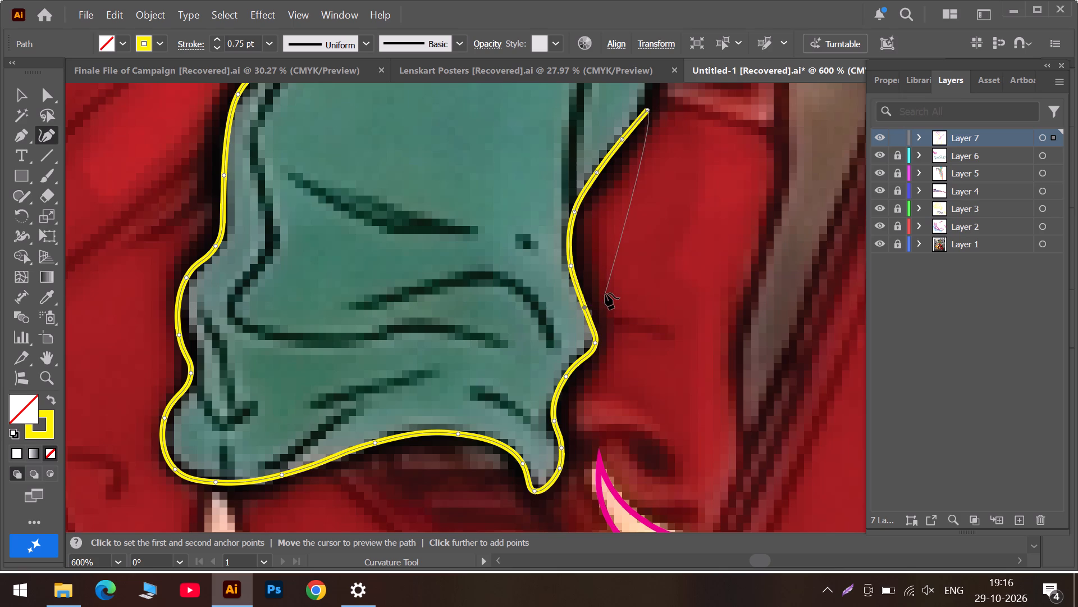
scroll(605, 293, up, 1)
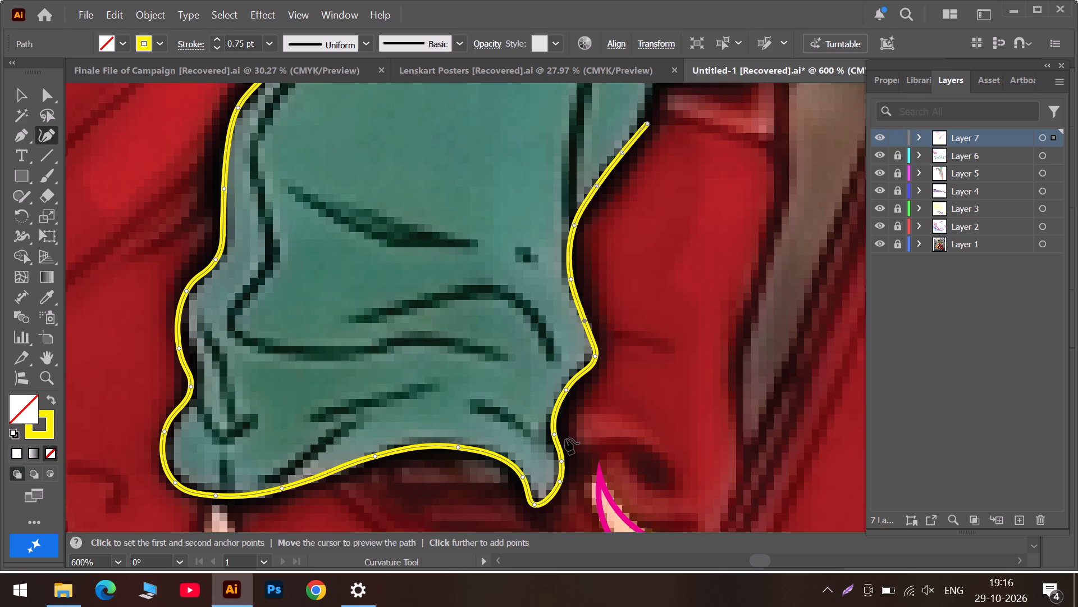
click(562, 461)
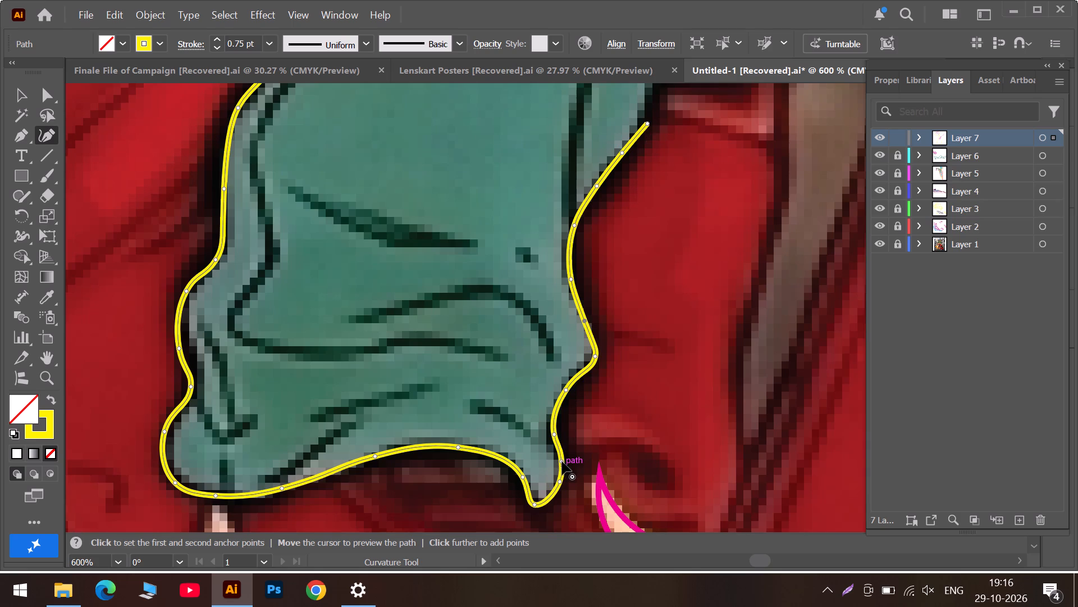
click(562, 461)
Extend the outline past the bend above the diagonal edge, keeping the bend smooth and pulling the new segment onto the garment edge.
scroll(581, 375, up, 6)
scroll(634, 328, up, 1)
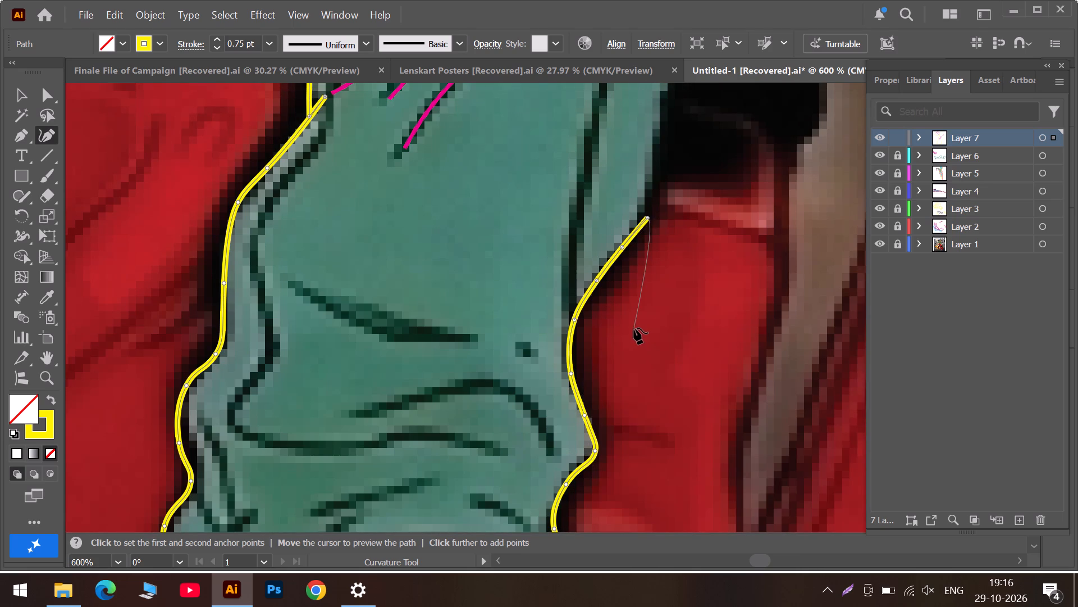
scroll(632, 329, up, 5)
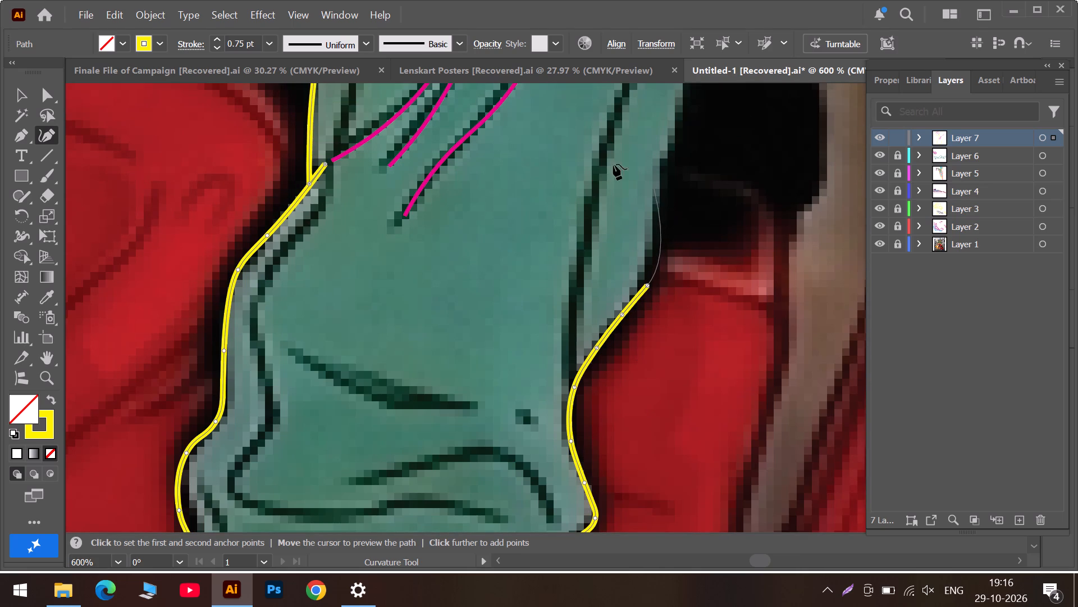
double_click(647, 284)
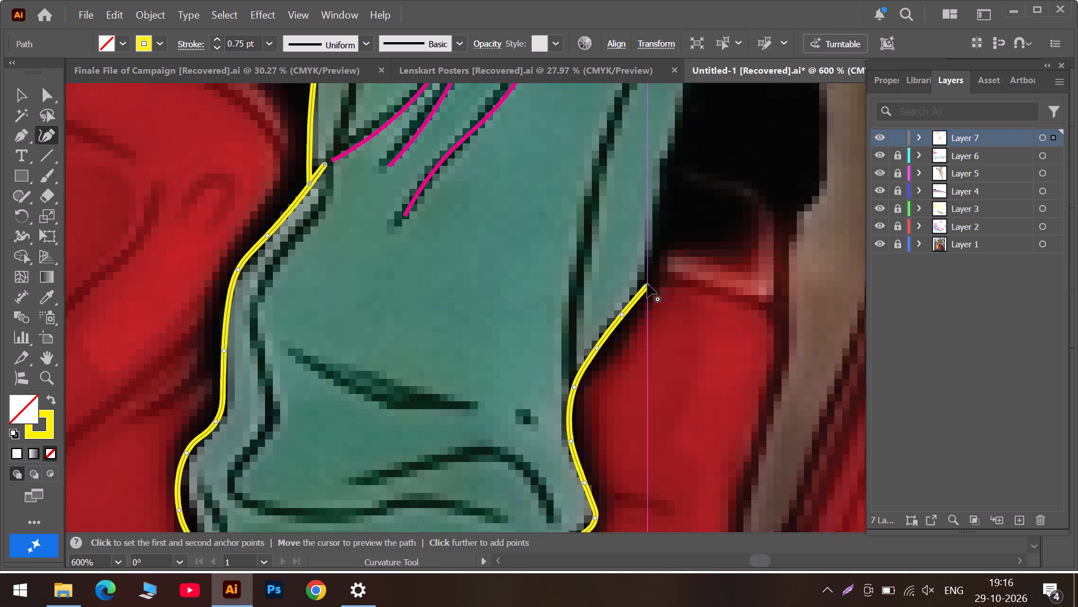
click(673, 189)
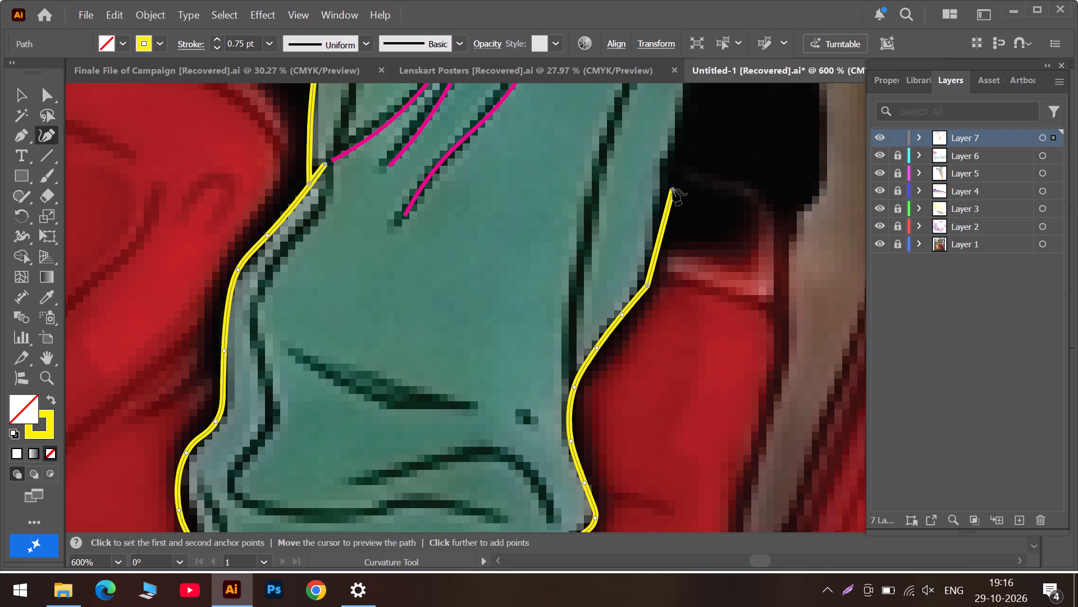
double_click(648, 287)
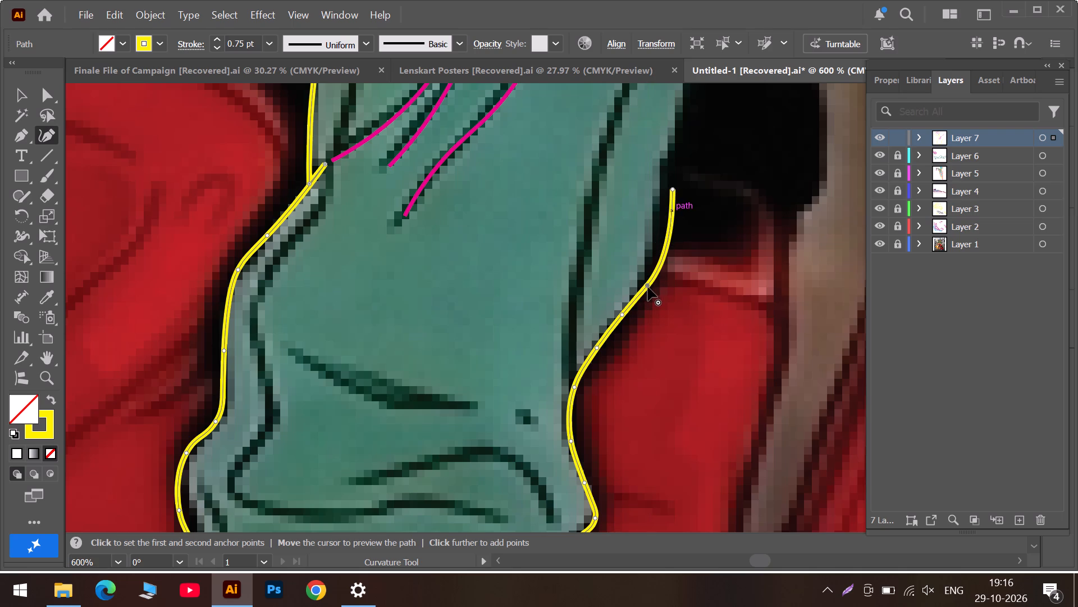
click(648, 287)
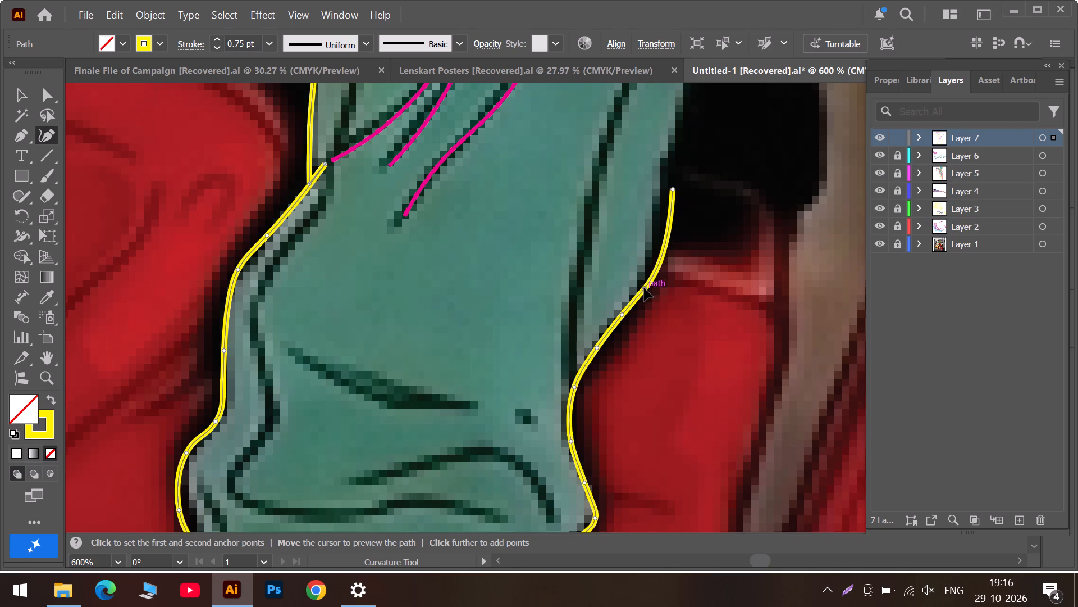
drag(665, 242, 659, 247)
Extend the outline up the trouser leg's right edge beside the black gap, shifting its anchors inward to fit the fabric edge.
scroll(696, 130, up, 7)
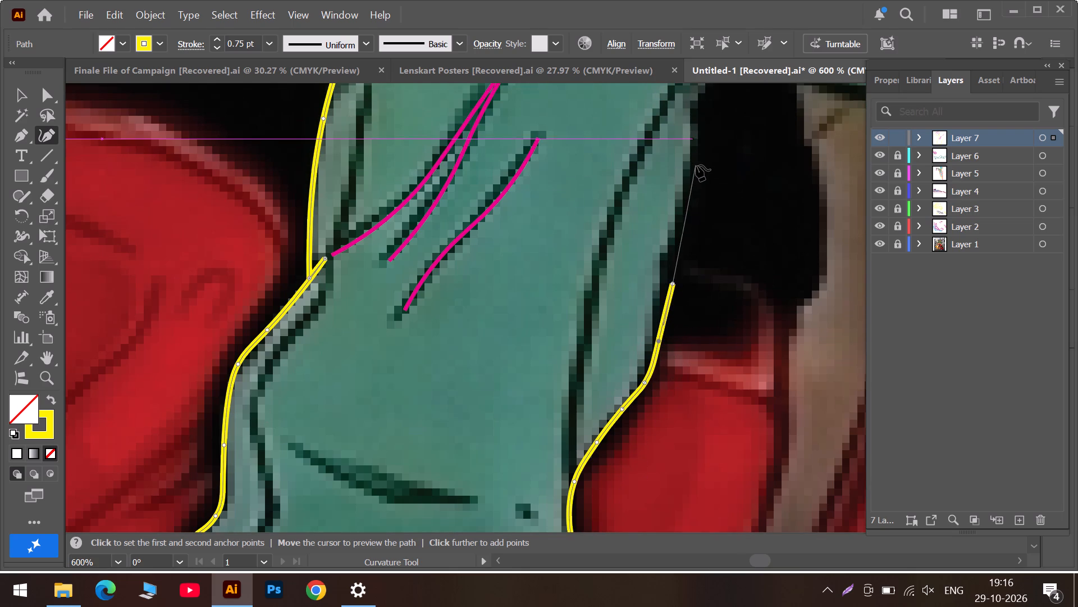
click(696, 165)
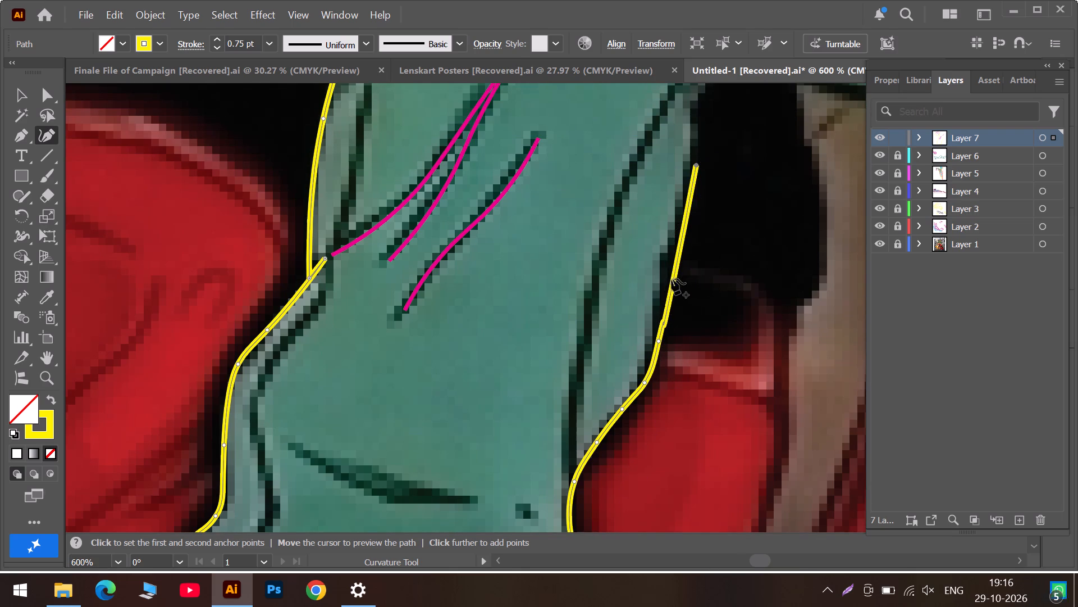
drag(673, 283, 666, 286)
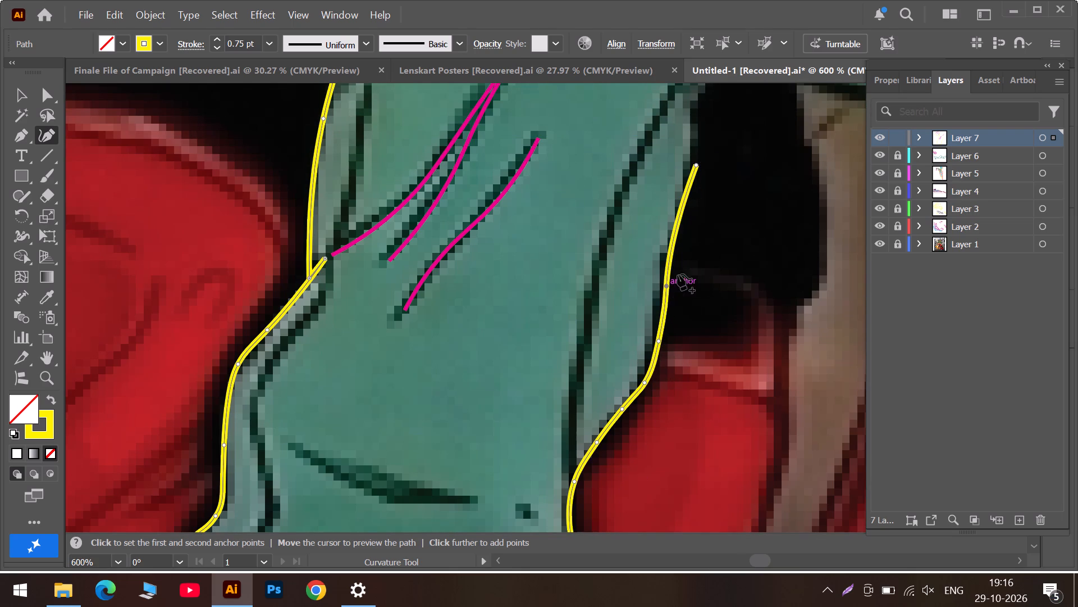
scroll(701, 170, up, 5)
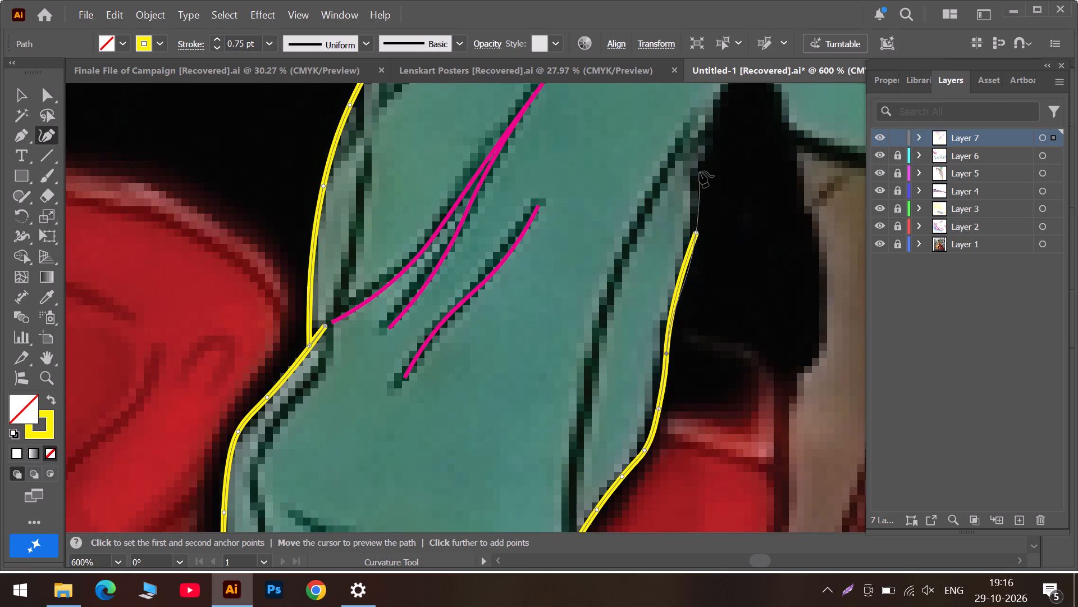
click(700, 171)
click(715, 121)
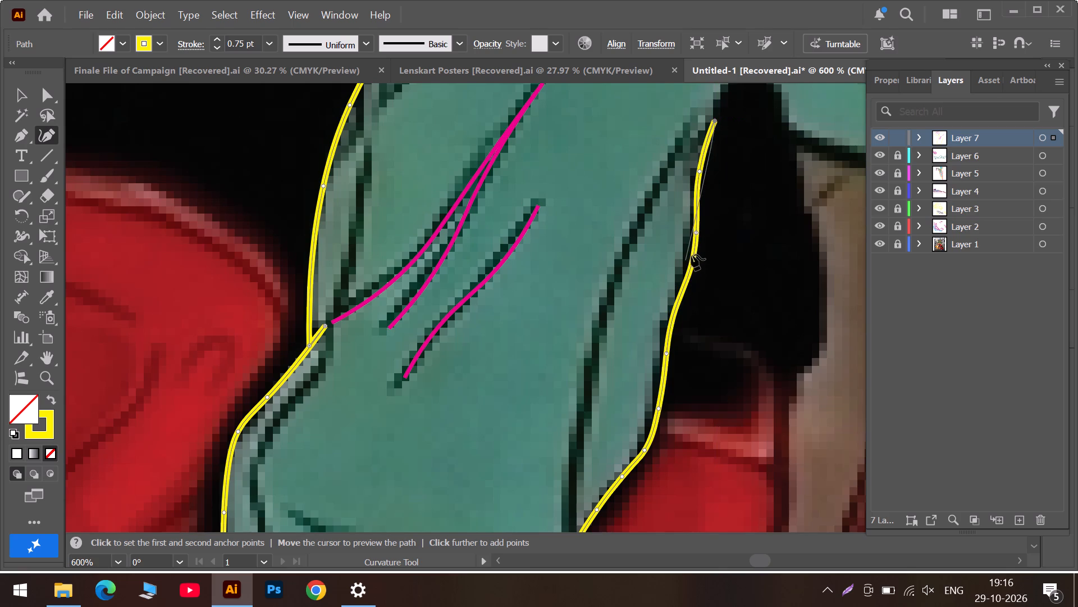
drag(697, 232, 689, 256)
scroll(686, 268, down, 3)
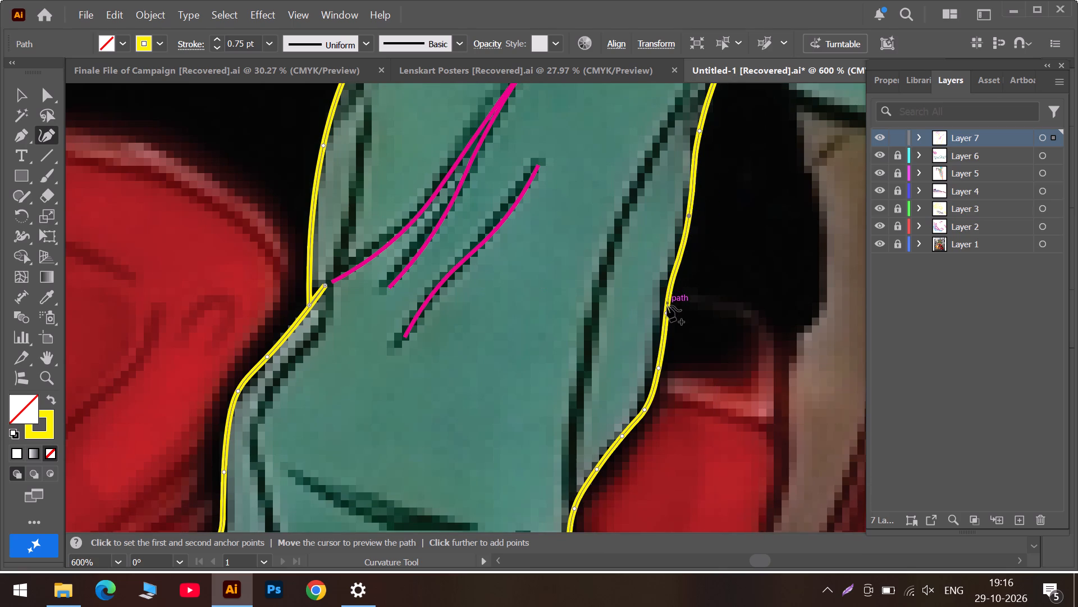
click(667, 311)
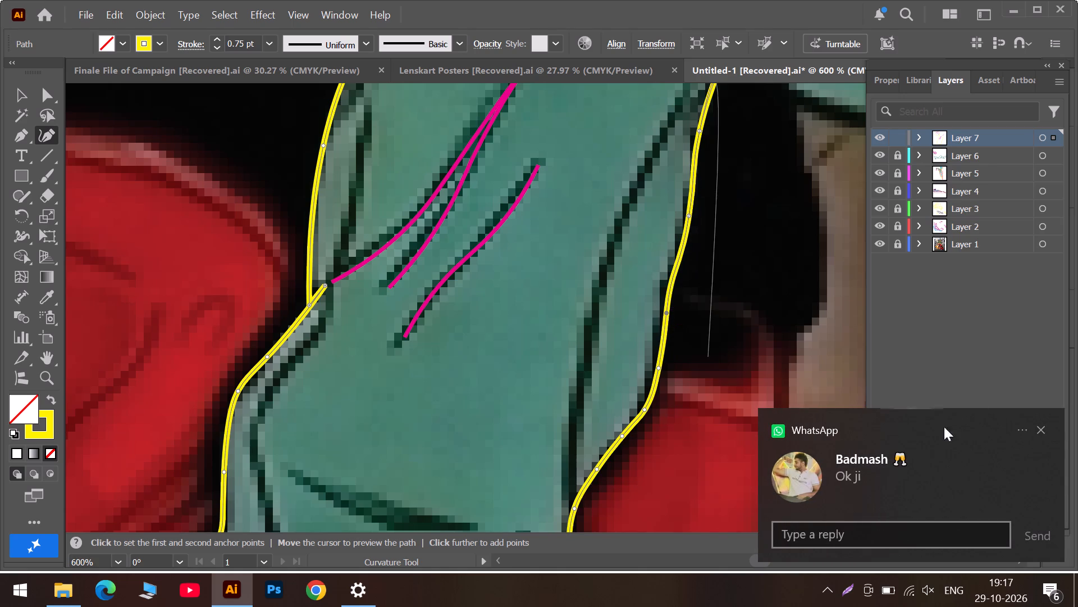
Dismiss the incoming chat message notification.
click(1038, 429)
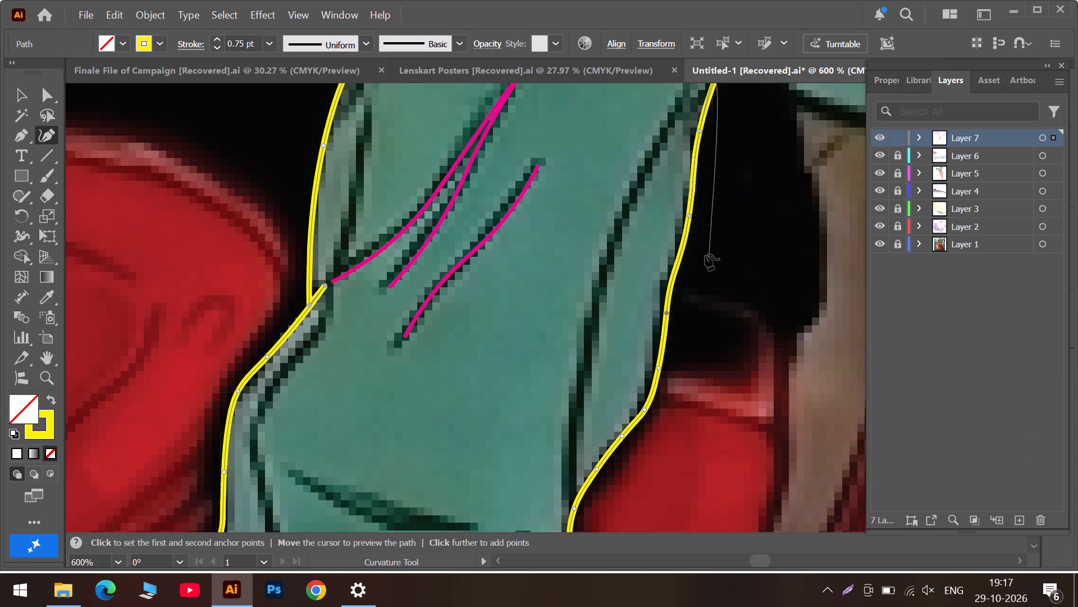
Pull the outline segment midway along the black gap slightly inward so it follows the leg's right edge.
scroll(705, 255, down, 4)
scroll(685, 333, down, 1)
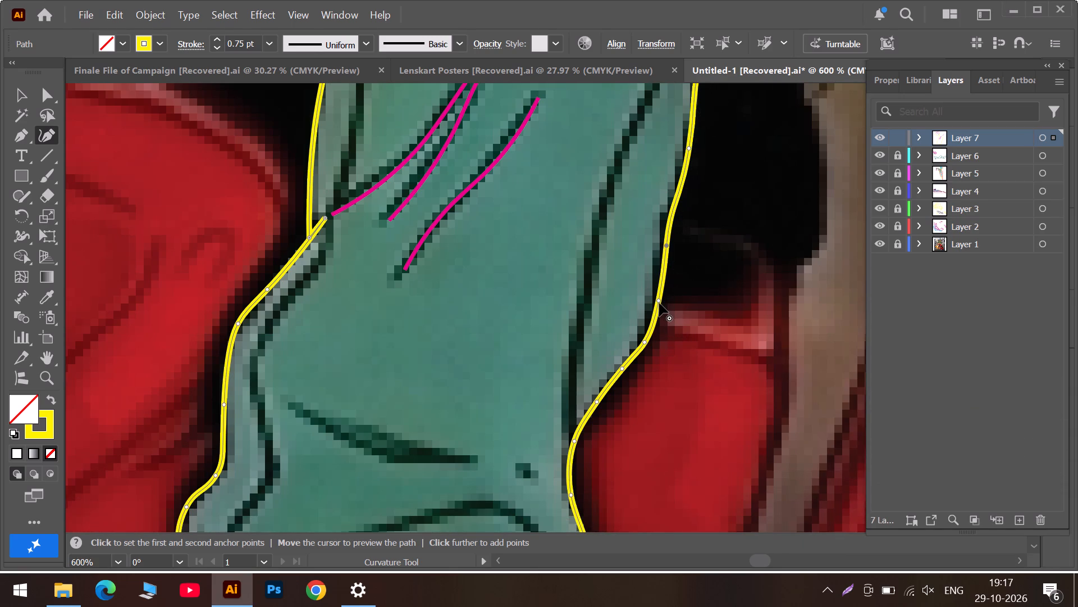
click(659, 301)
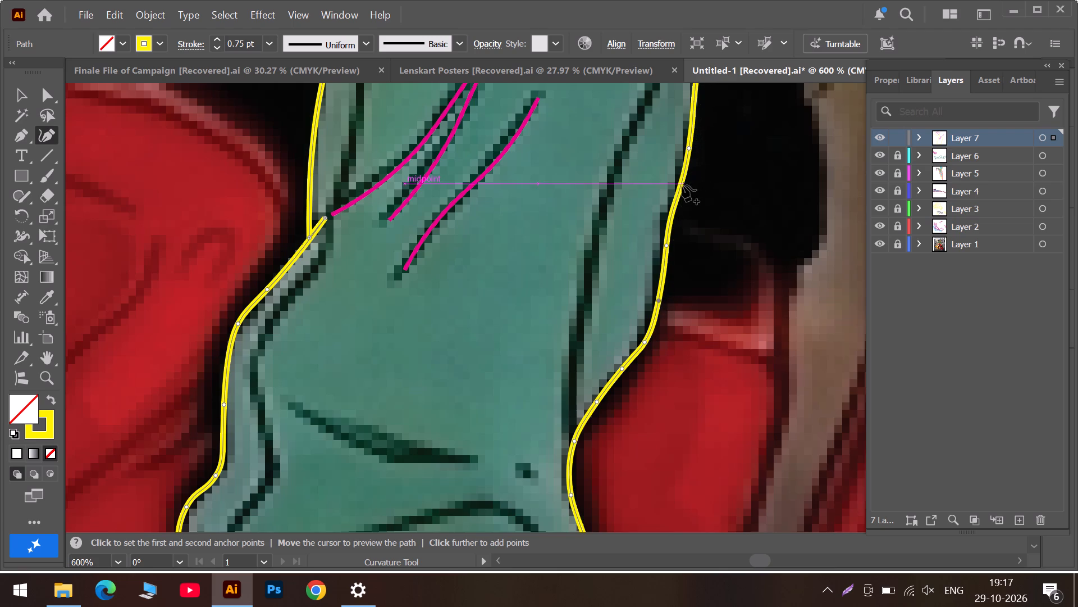
drag(681, 187, 675, 194)
Continue the outline with two more anchors up the leg's right edge, towards the dark crease between the two green trouser sections.
scroll(688, 174, up, 5)
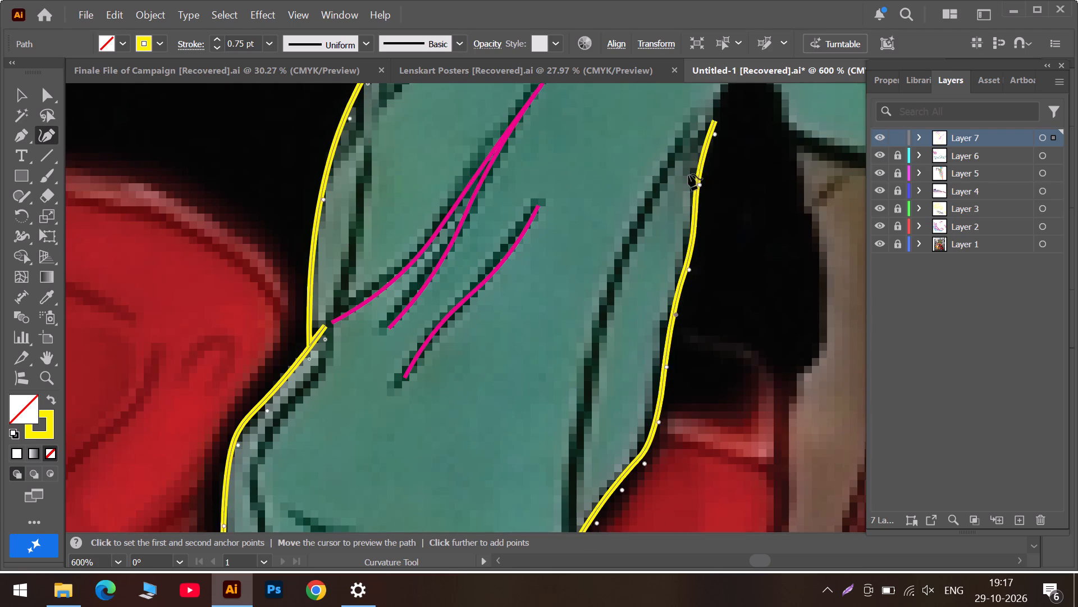
scroll(697, 202, up, 6)
scroll(732, 169, up, 2)
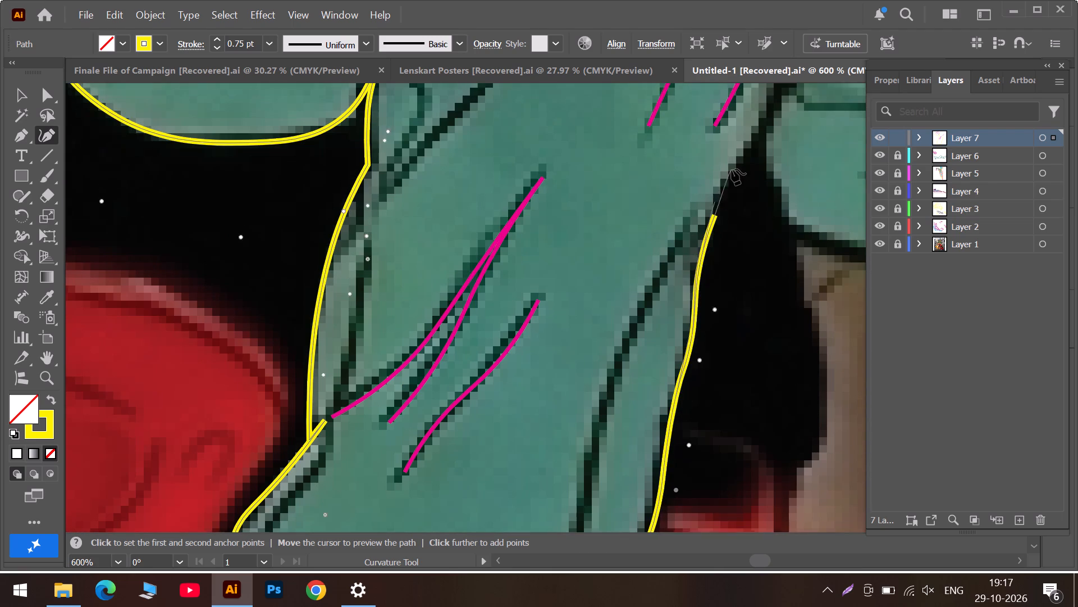
scroll(732, 169, up, 1)
click(725, 212)
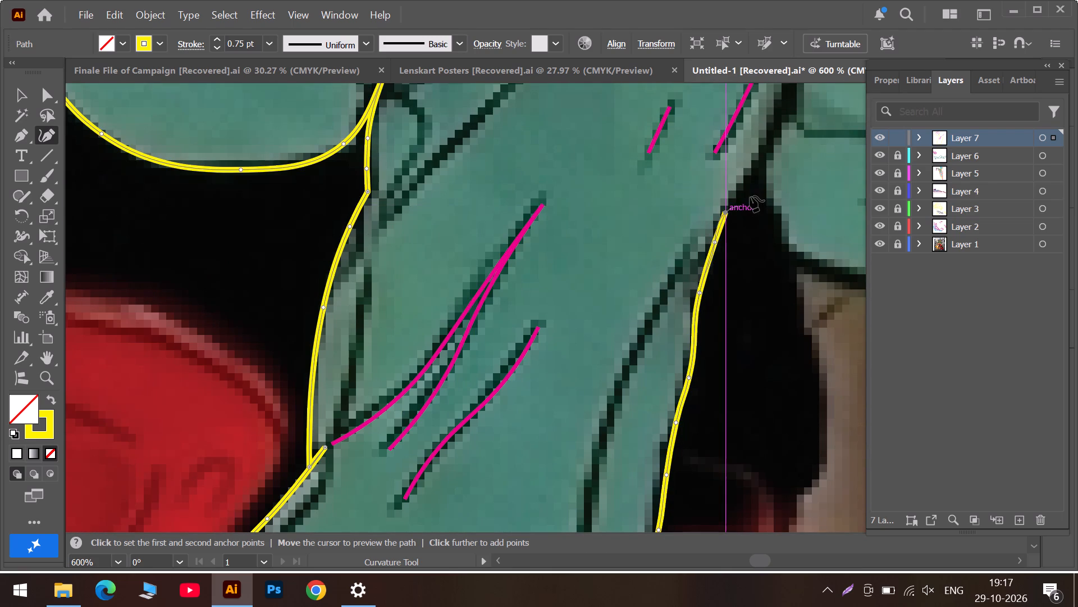
click(764, 148)
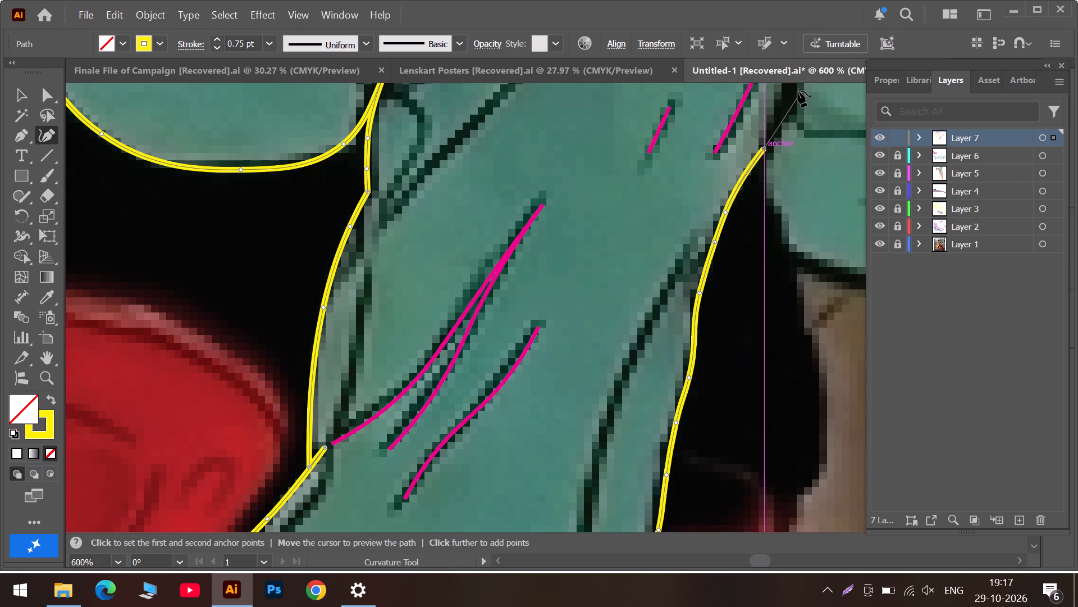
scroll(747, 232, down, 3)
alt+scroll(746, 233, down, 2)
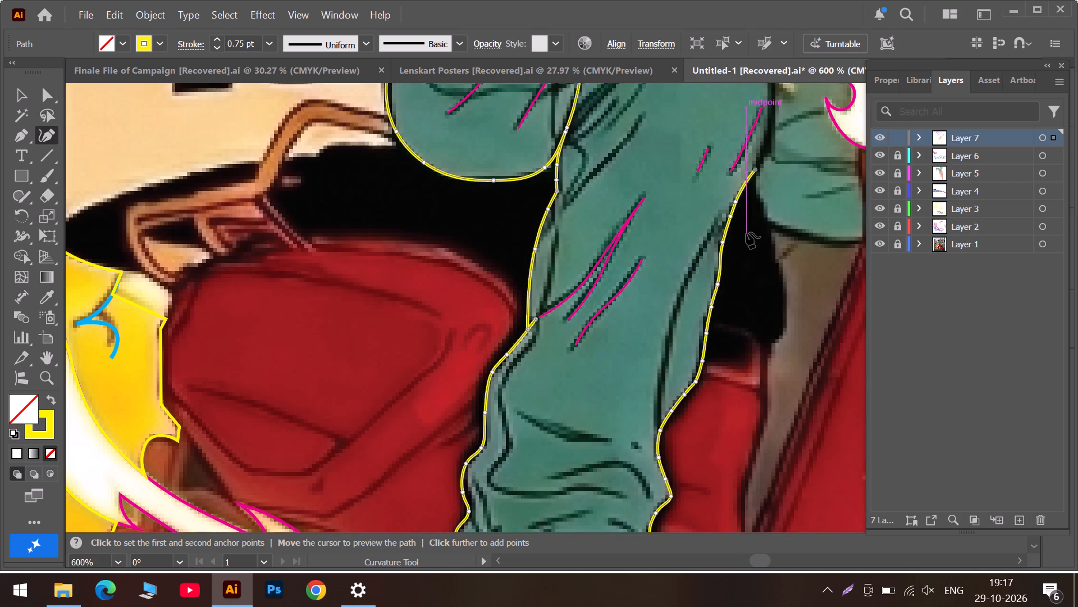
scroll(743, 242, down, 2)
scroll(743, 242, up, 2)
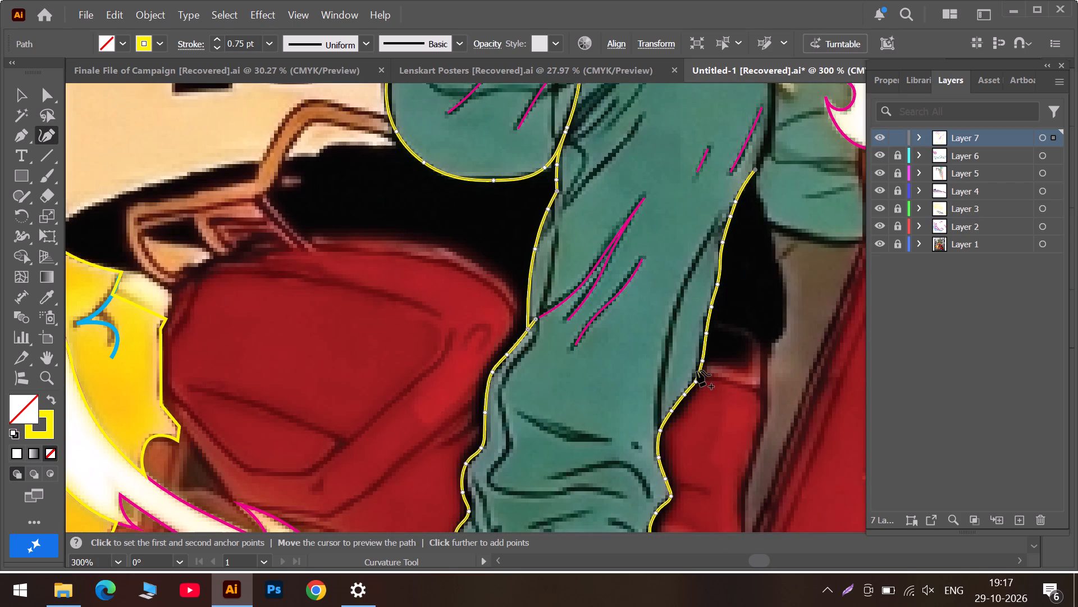
Refine the anchors along the trouser leg's right edge beside the black gap, pulling the path inward onto the garment edge.
alt+scroll(697, 370, up, 3)
drag(704, 336, 697, 338)
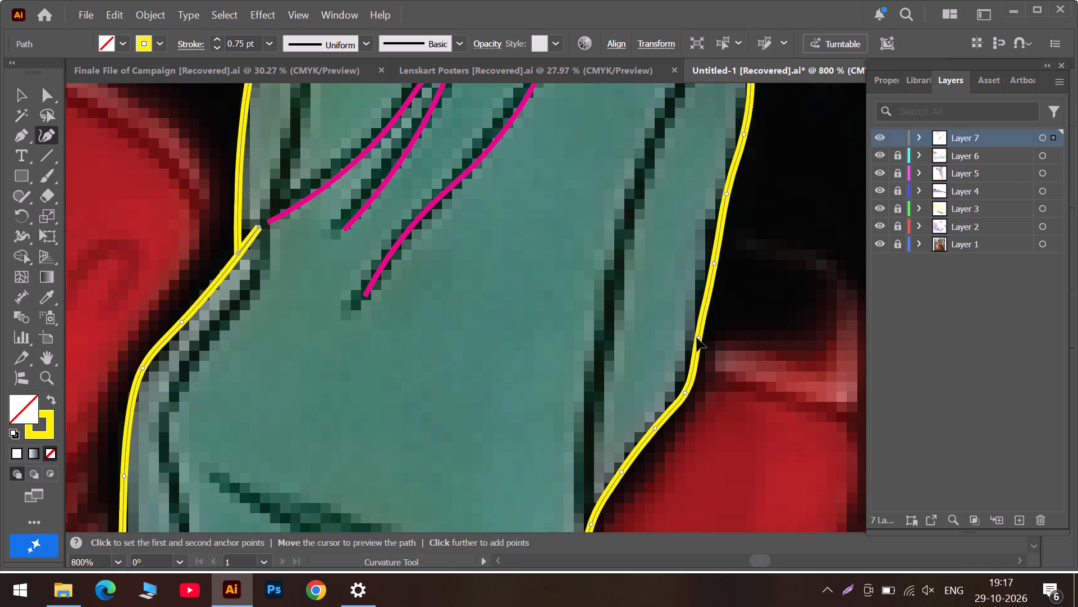
drag(697, 338, 696, 338)
drag(715, 262, 711, 264)
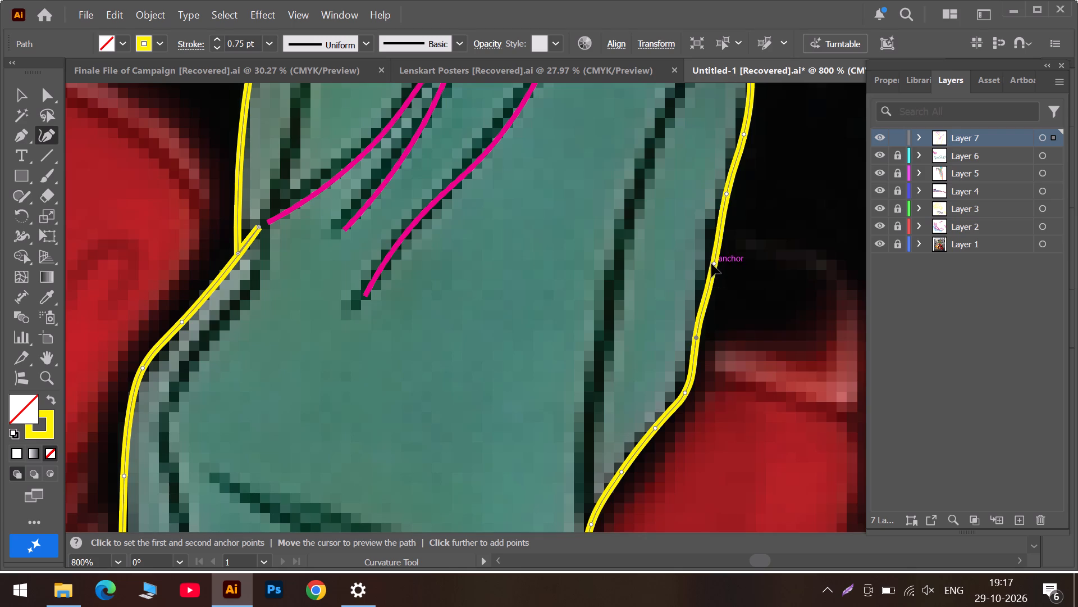
drag(711, 264, 708, 268)
scroll(742, 188, up, 6)
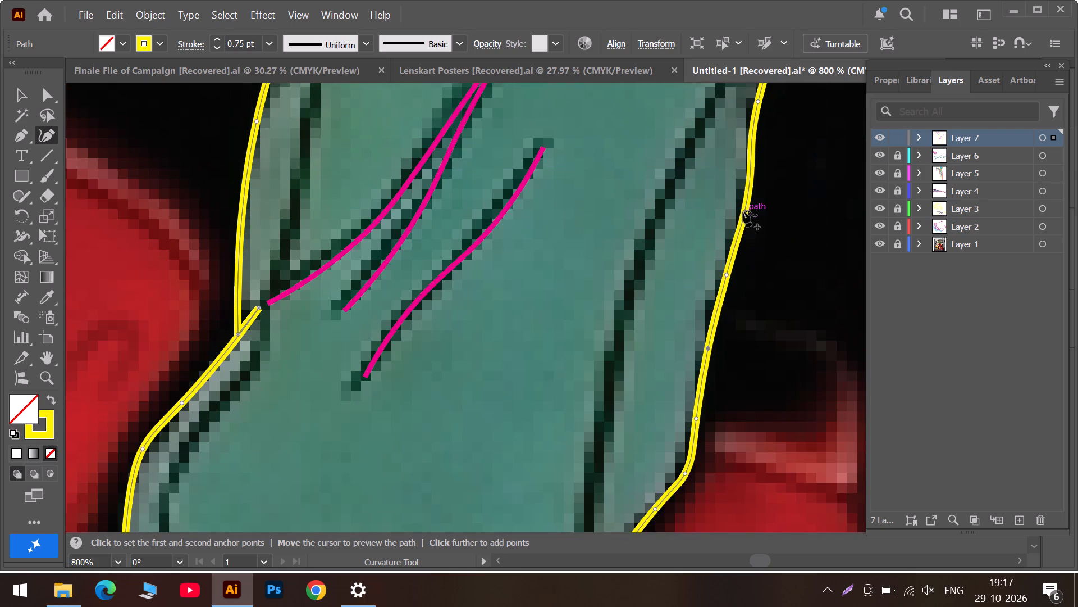
drag(744, 215, 736, 220)
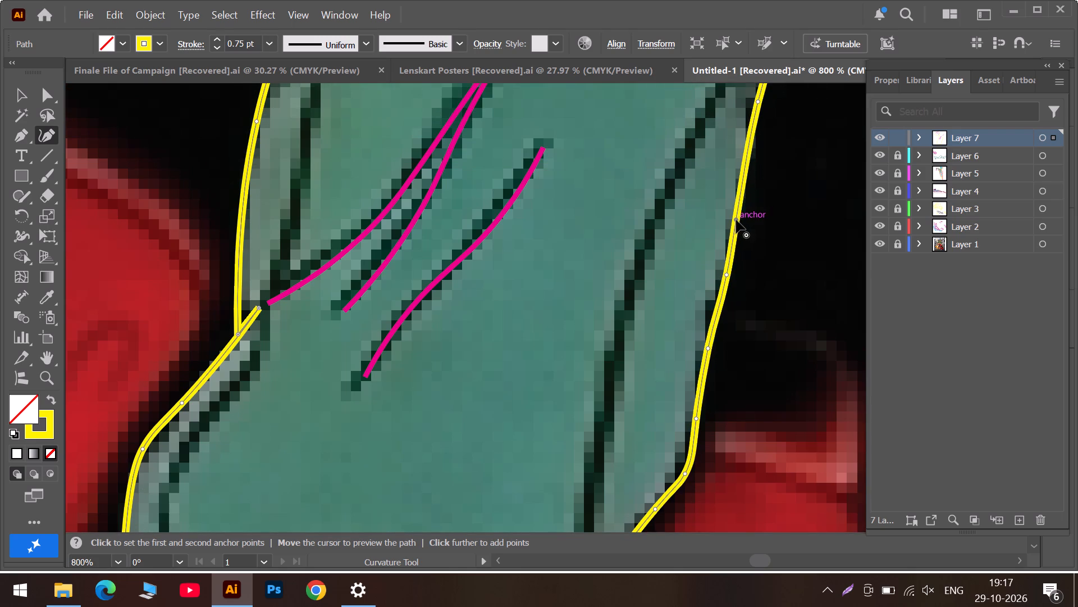
scroll(736, 220, up, 7)
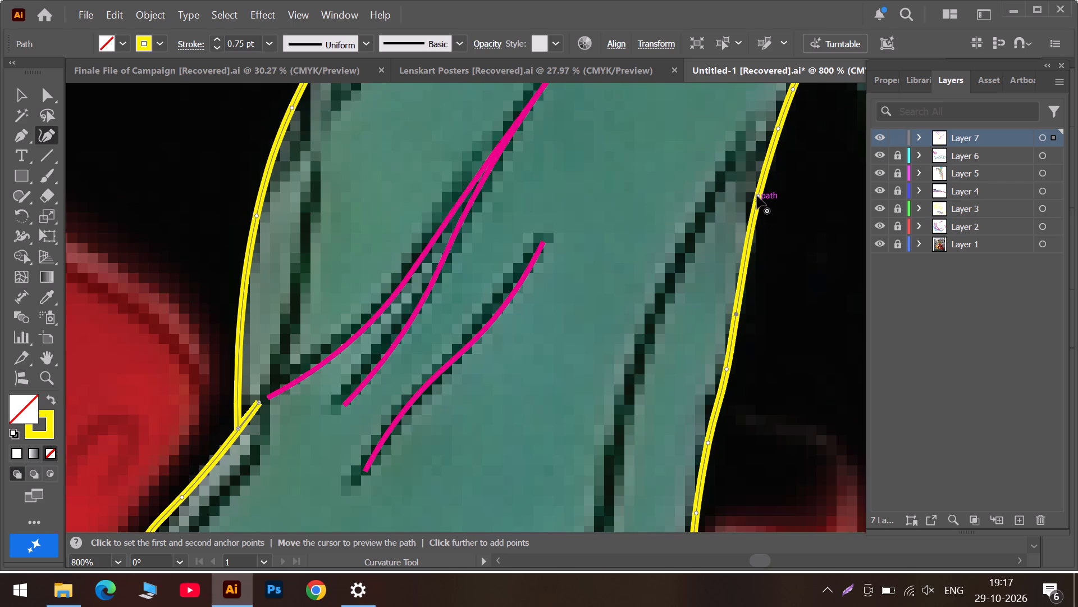
click(757, 196)
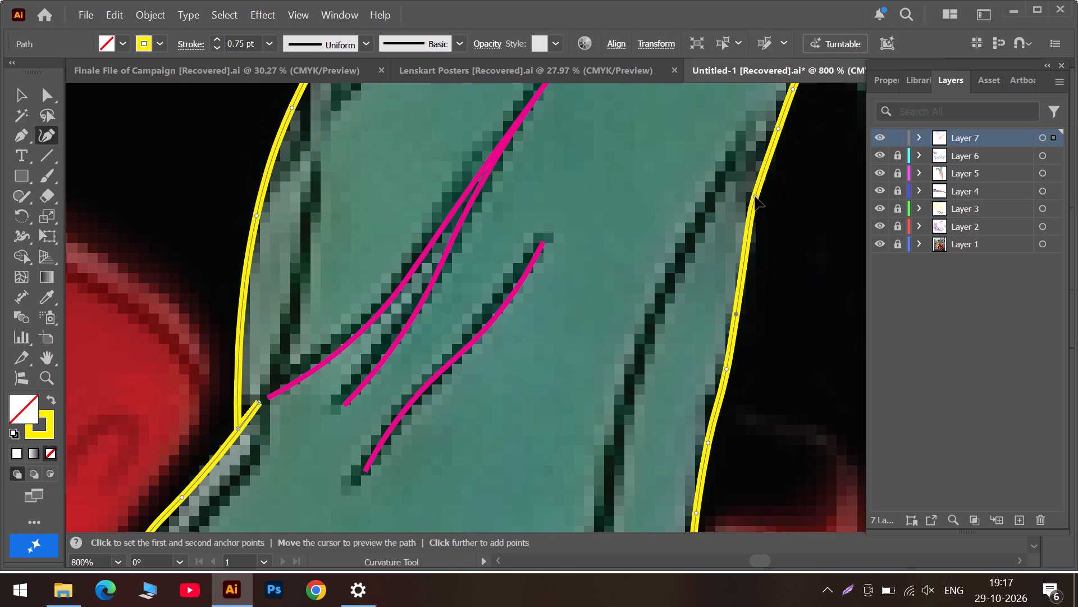
Examine the traced trouser outline and the untraced garment edge around the knee and thigh against the reference image.
scroll(755, 197, up, 14)
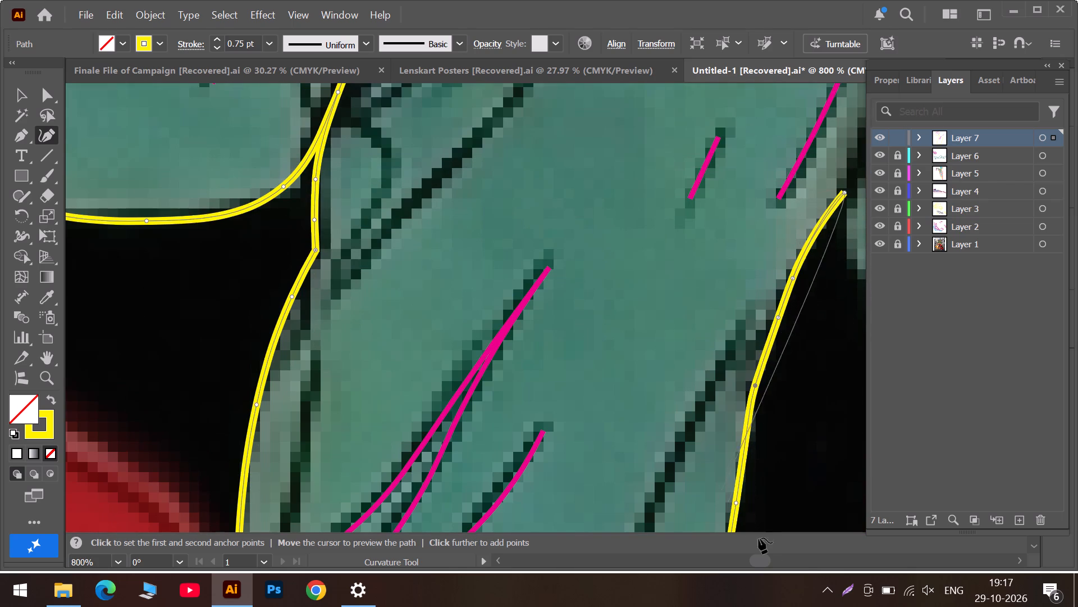
click(788, 555)
scroll(479, 121, up, 5)
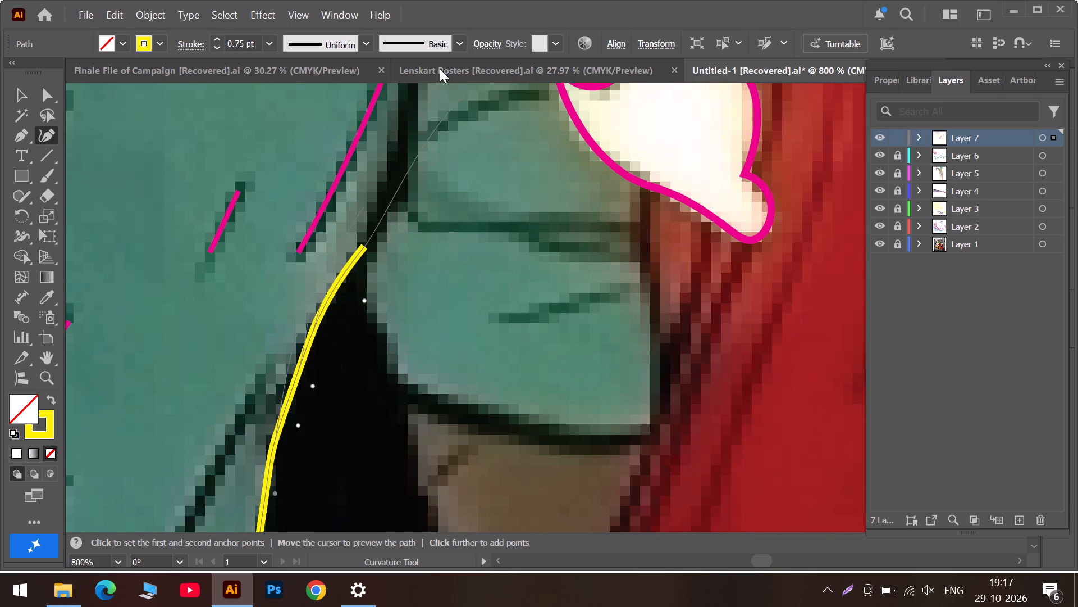
scroll(410, 123, up, 12)
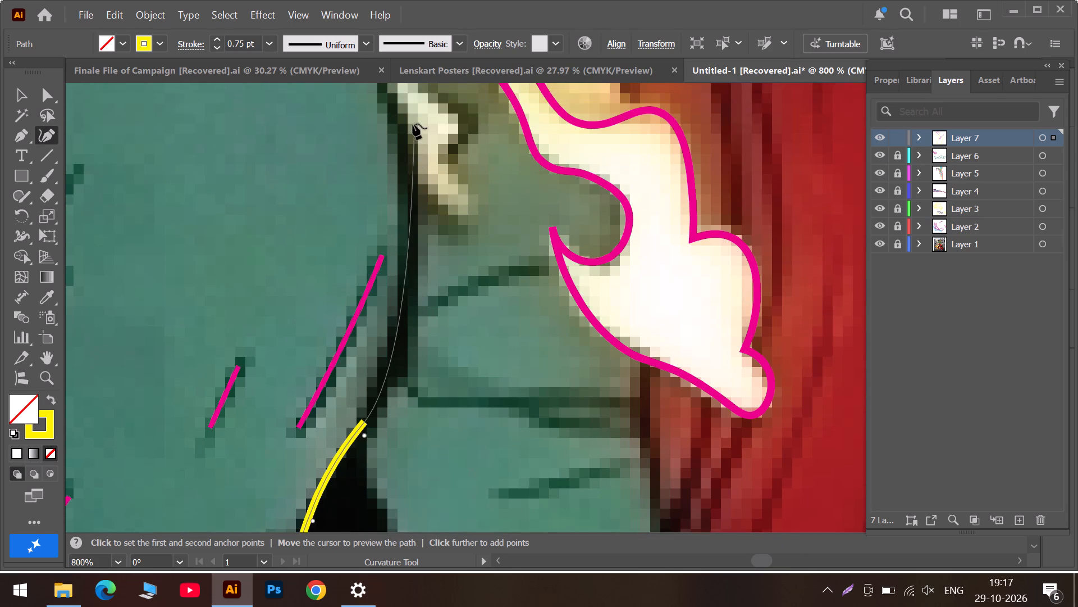
alt+scroll(413, 158, down, 3)
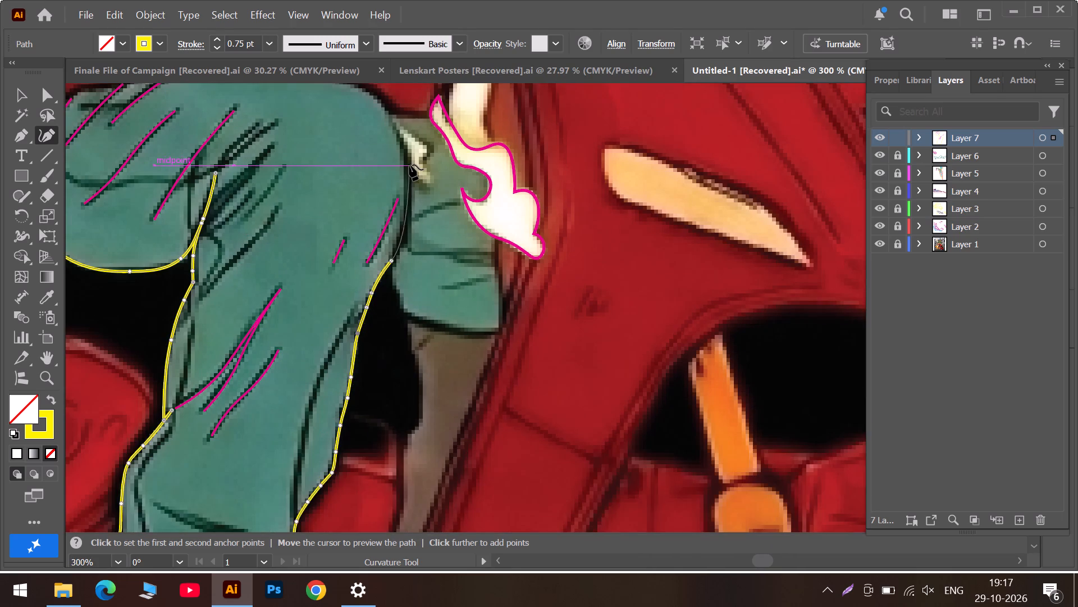
scroll(409, 165, up, 7)
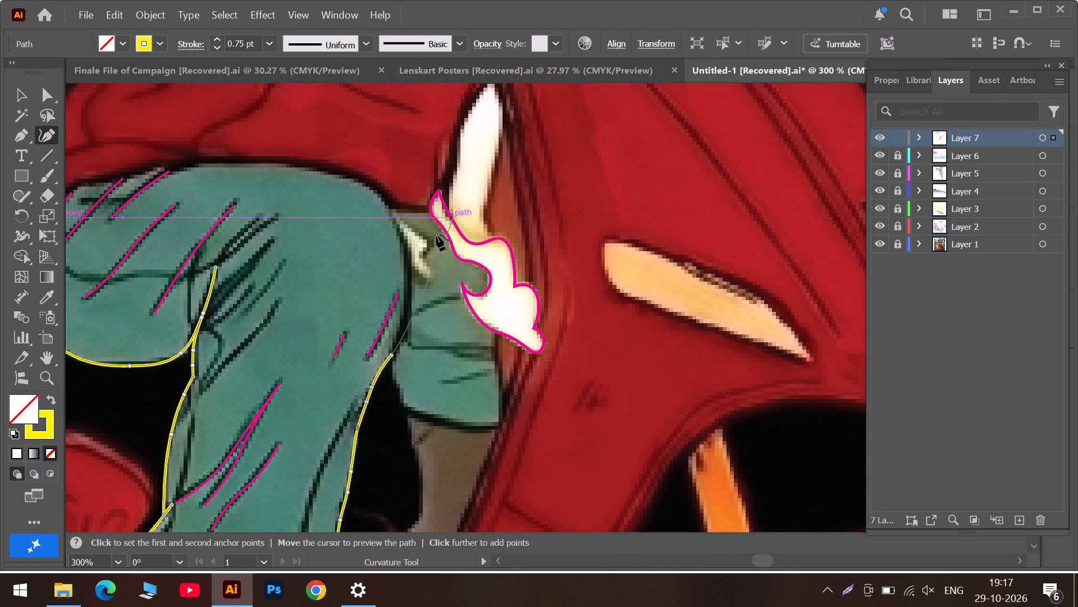
alt+scroll(409, 301, down, 5)
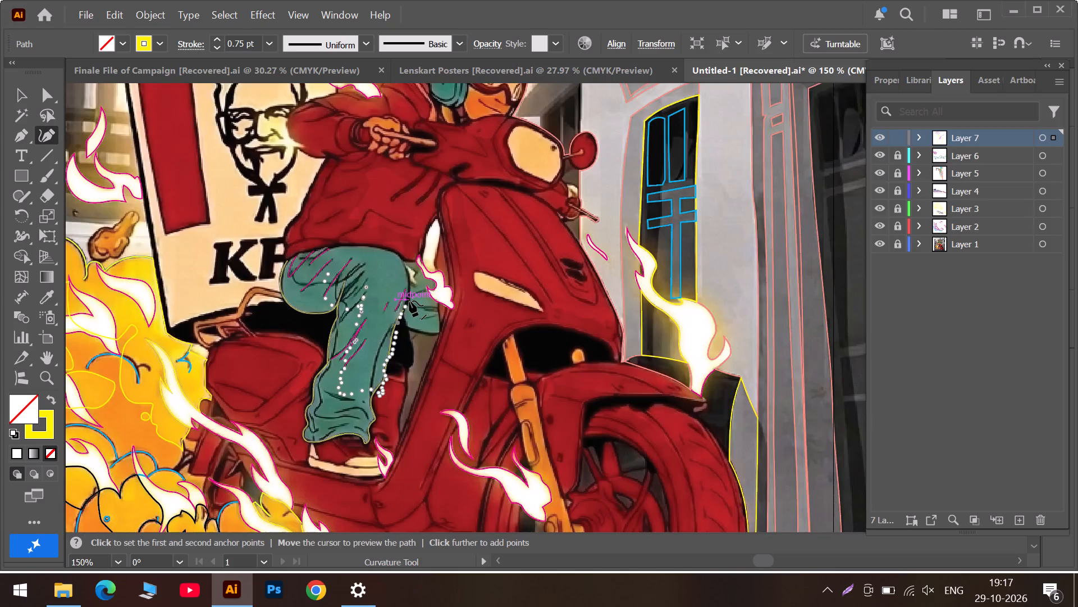
alt+scroll(409, 301, up, 5)
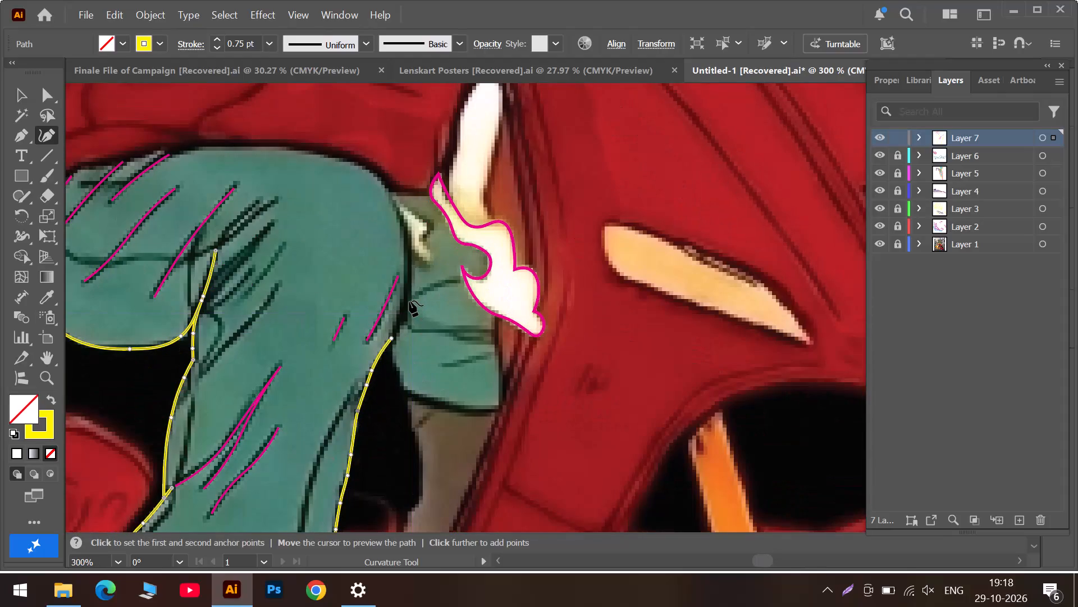
scroll(409, 301, down, 17)
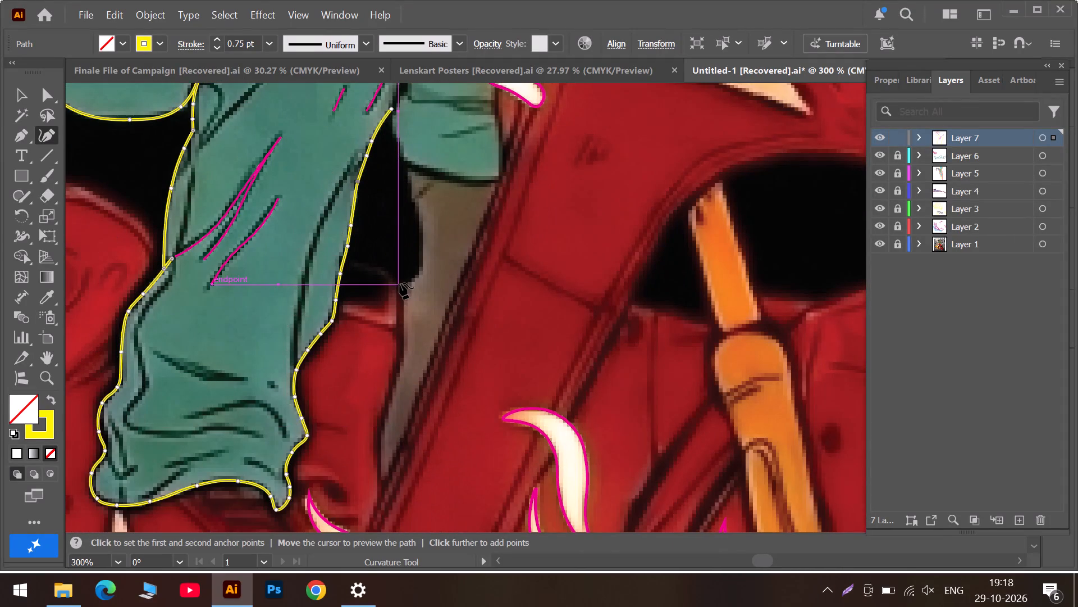
scroll(400, 283, down, 3)
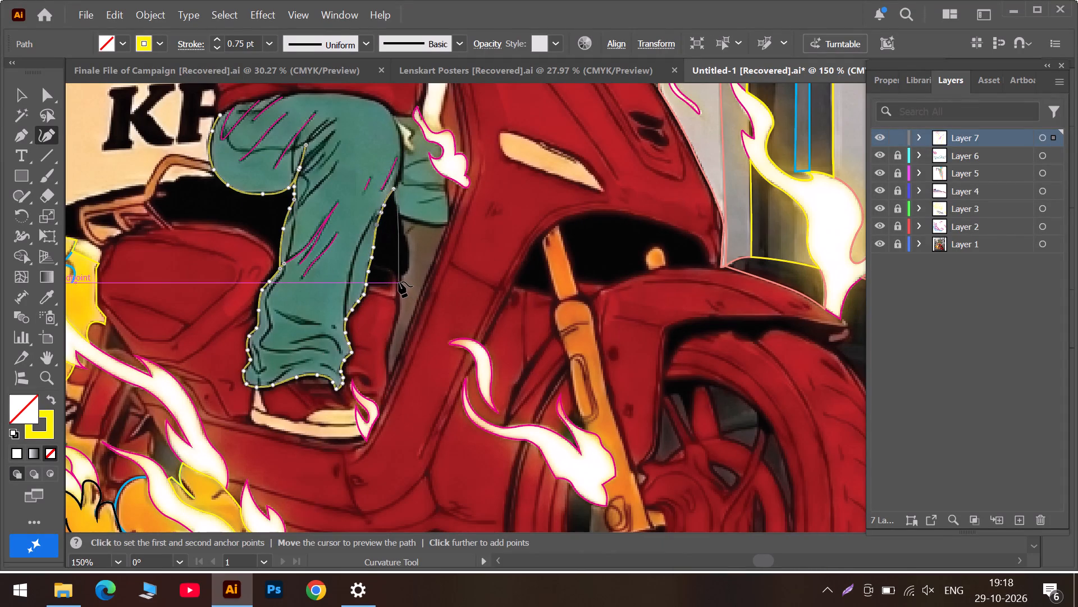
scroll(399, 282, up, 7)
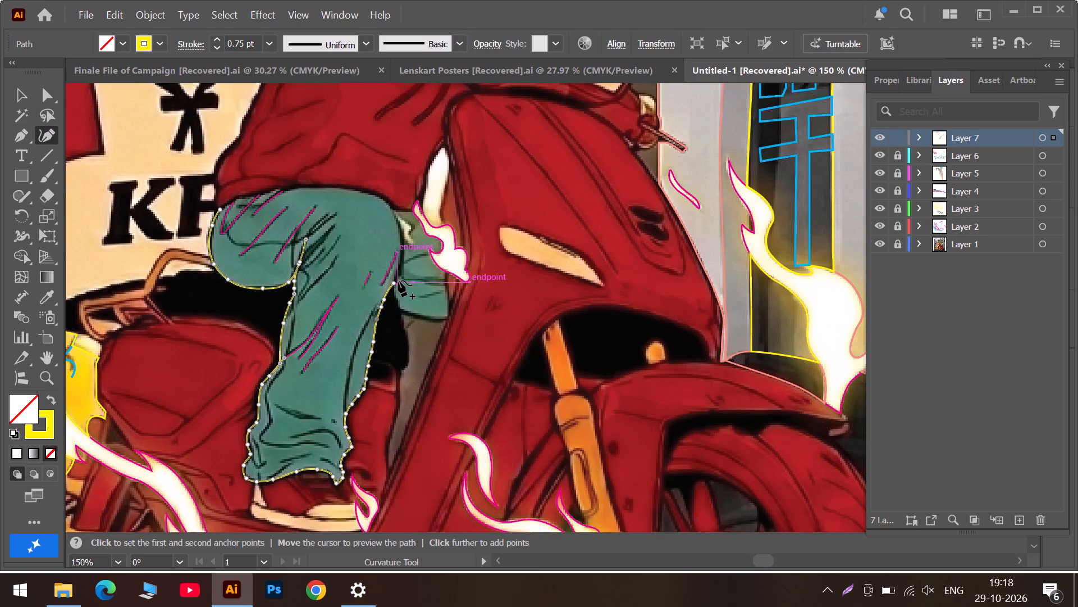
Add an anchor near the outline's open end and extend the path up the knee's front edge to beside the pale patch.
scroll(398, 280, up, 6)
alt+scroll(398, 280, up, 4)
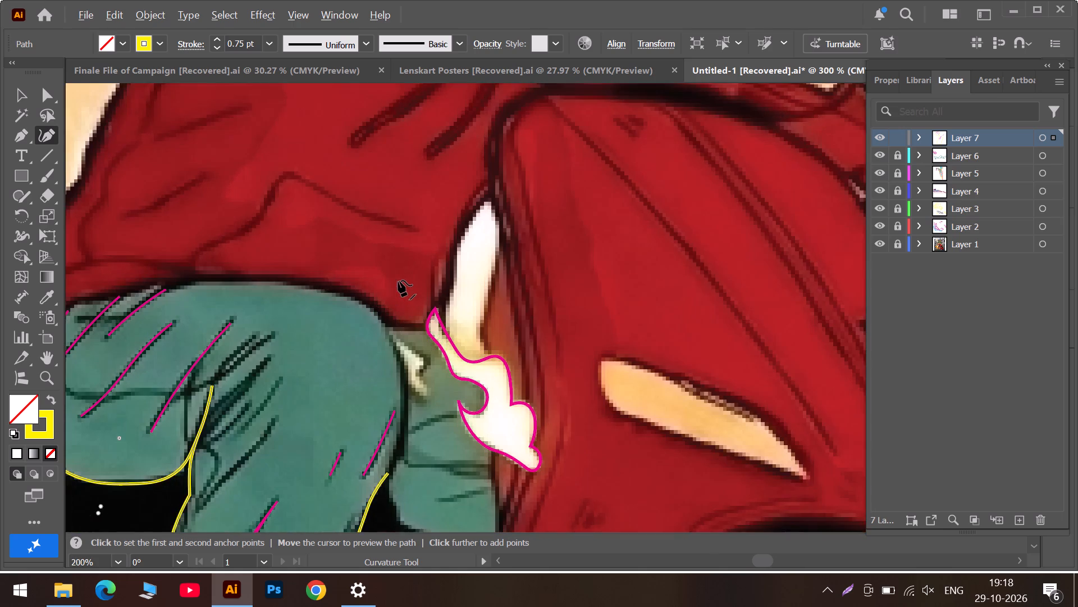
alt+scroll(398, 280, up, 2)
scroll(398, 280, down, 20)
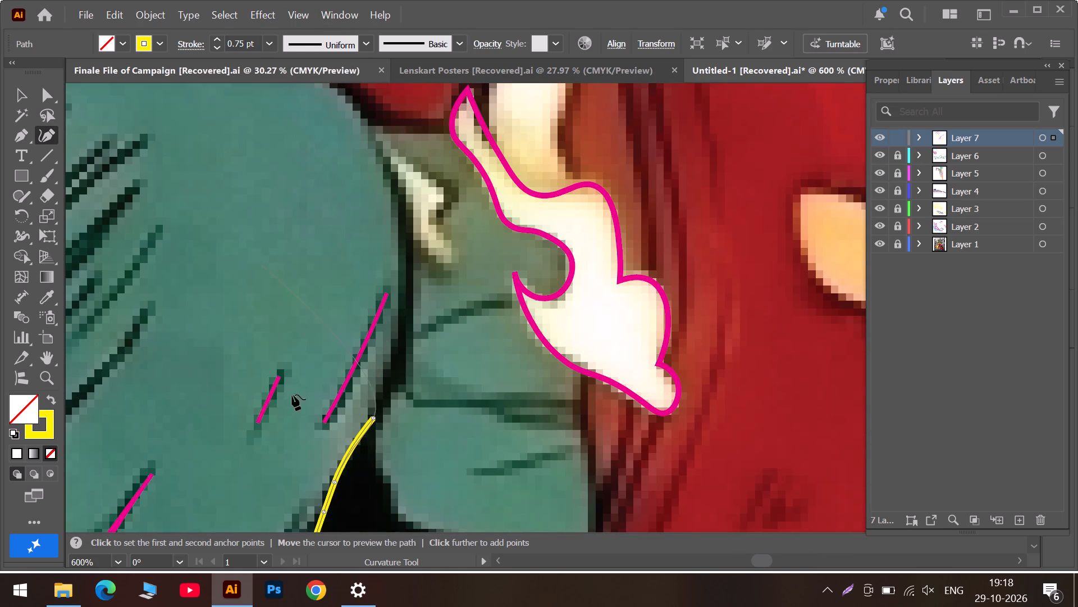
click(352, 450)
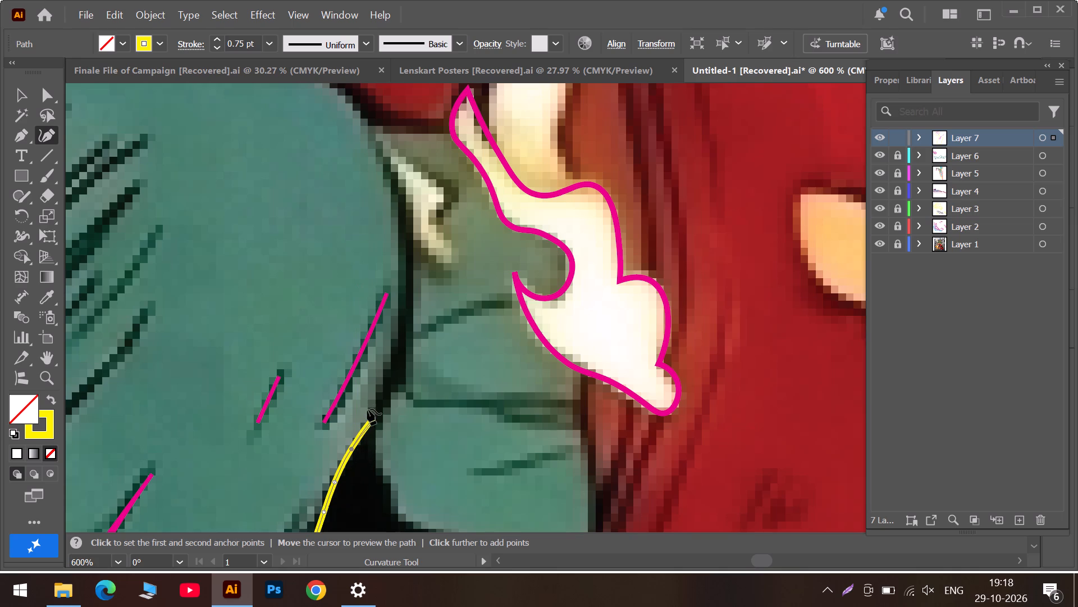
click(401, 351)
scroll(401, 338, up, 7)
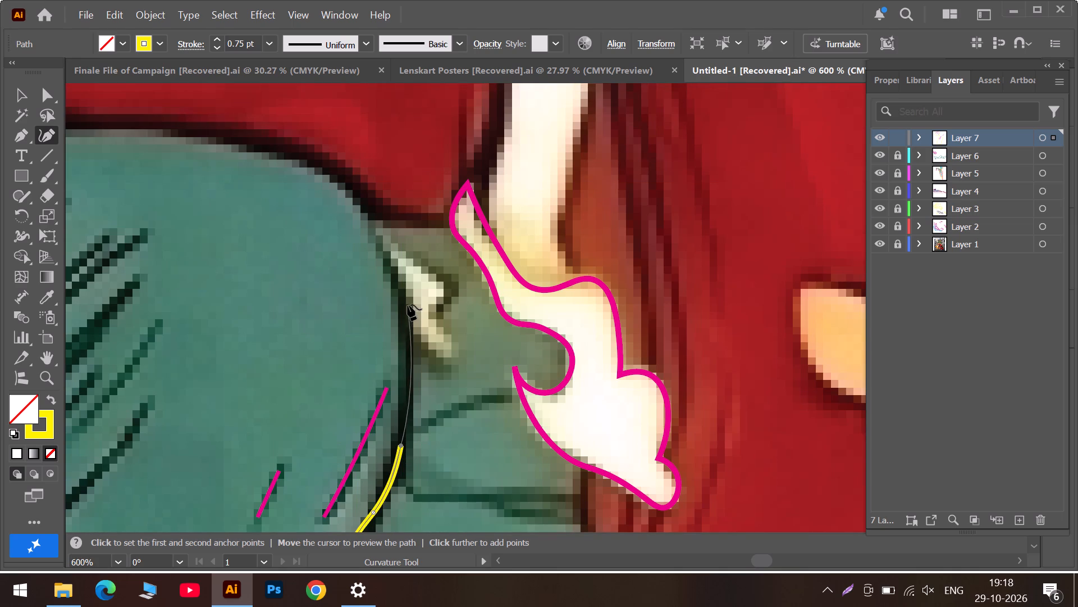
click(400, 287)
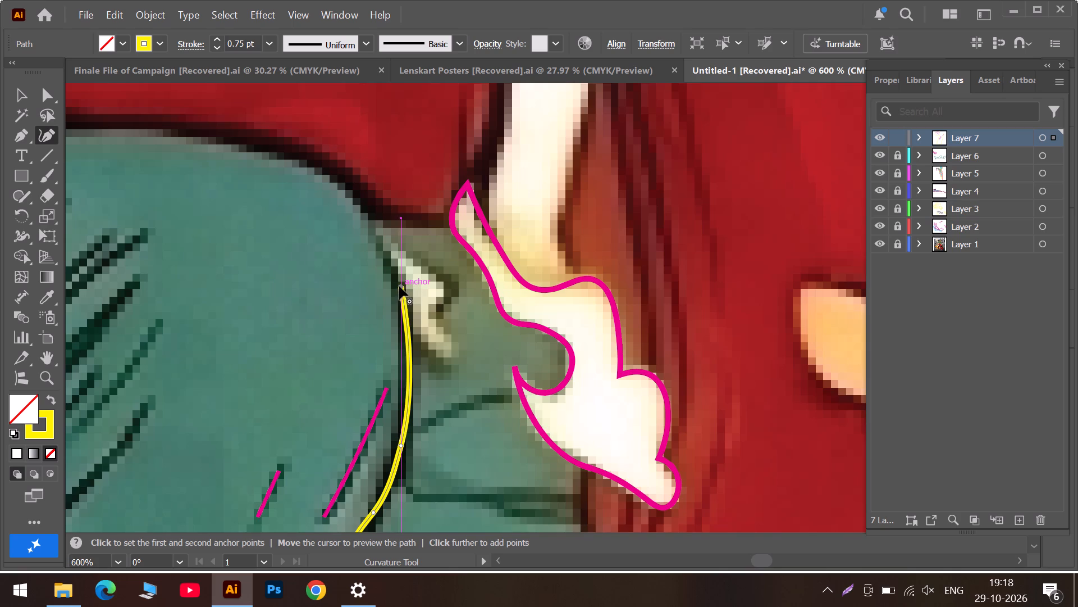
Add an anchor on the new knee segment and adjust its neighbour so the curve follows the dark garment edge.
scroll(399, 286, up, 2)
scroll(399, 286, down, 13)
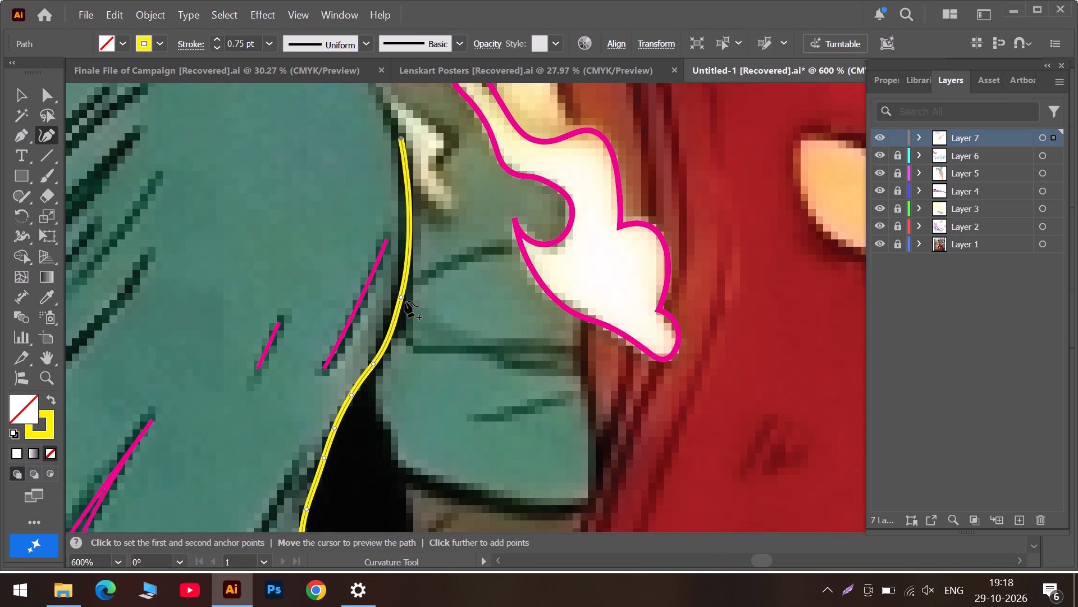
click(401, 298)
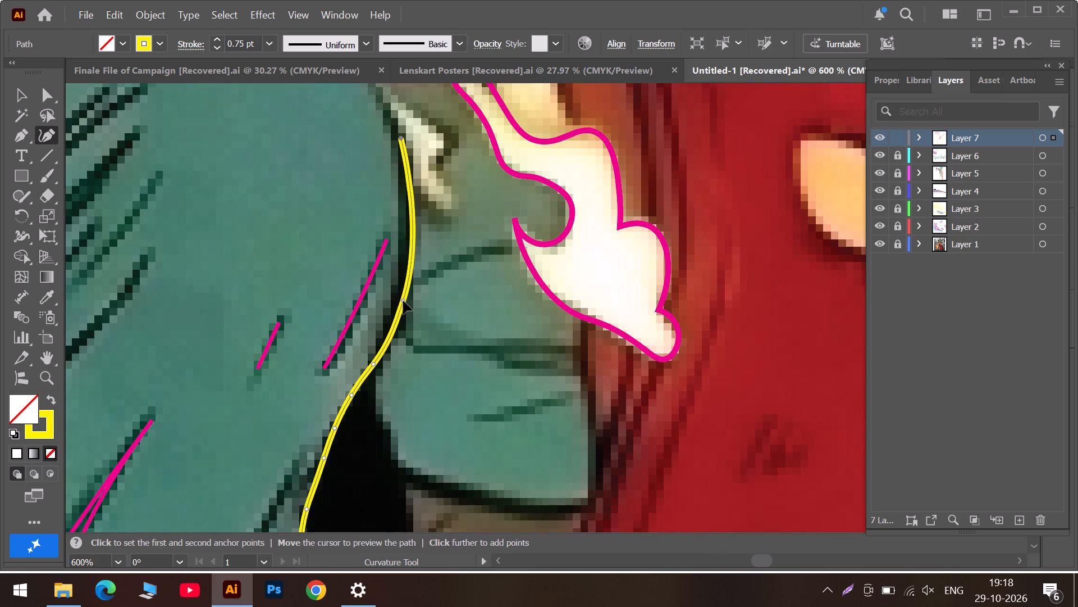
drag(414, 242, 412, 226)
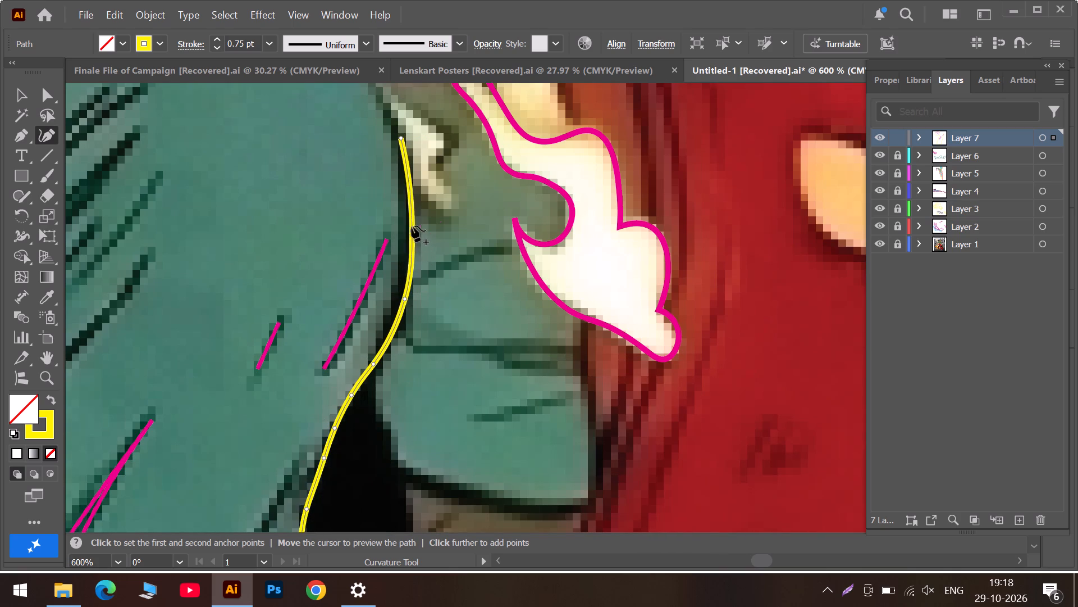
drag(412, 226, 408, 208)
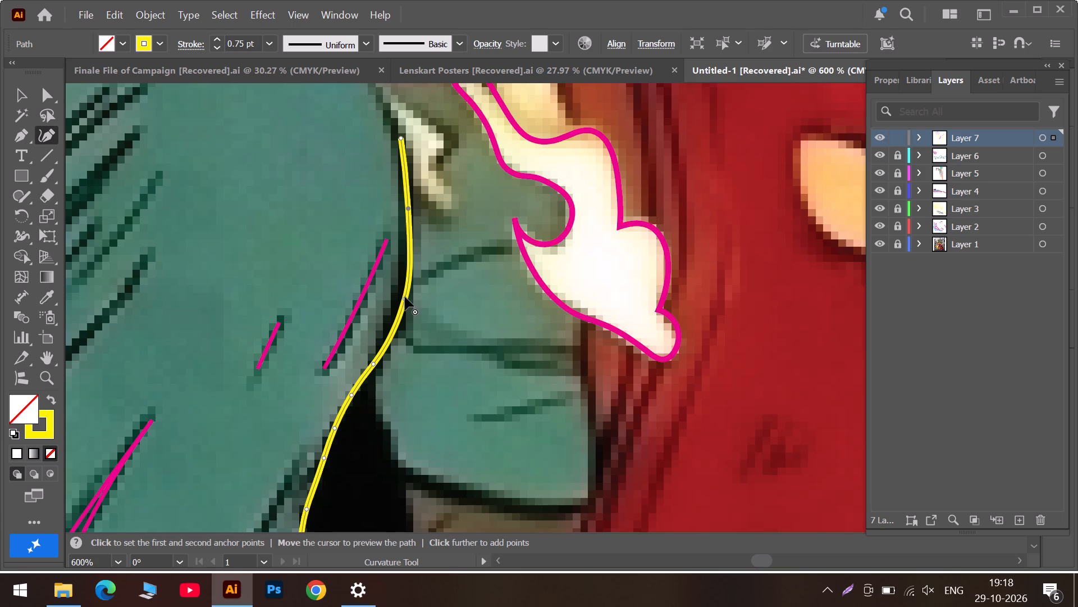
click(405, 297)
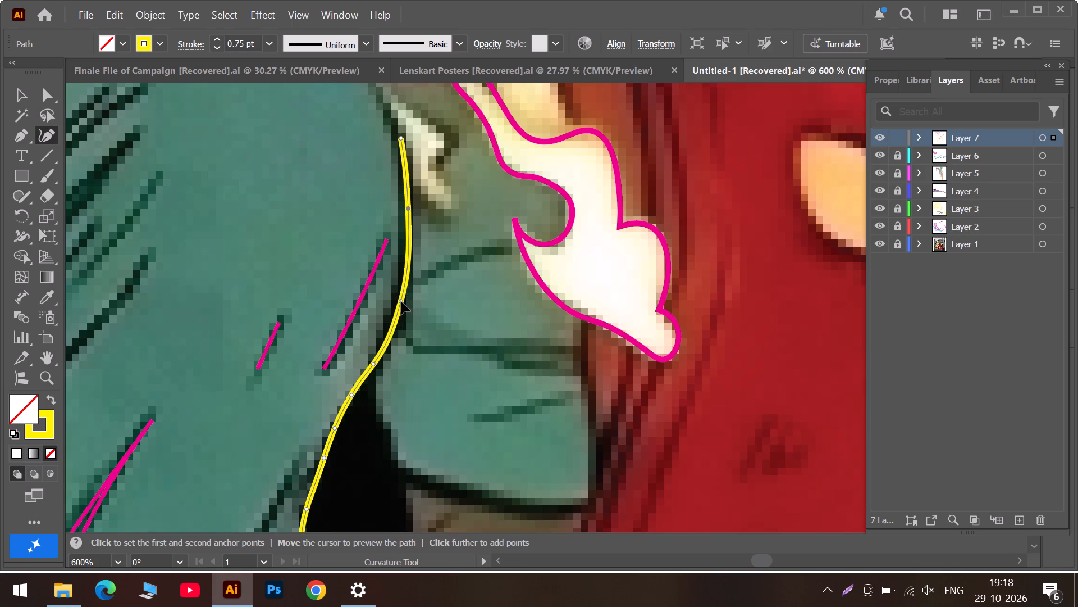
Continue the outline around the knee's upper curve and along the thigh's top edge under the red jacket, to just short of the outline's other end.
scroll(403, 253, up, 6)
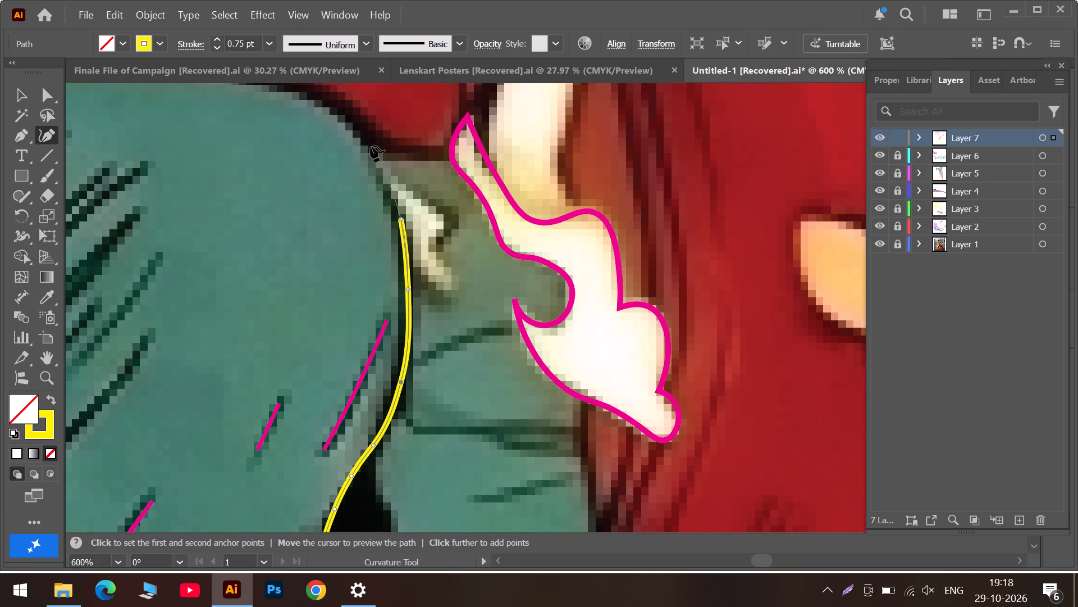
click(355, 128)
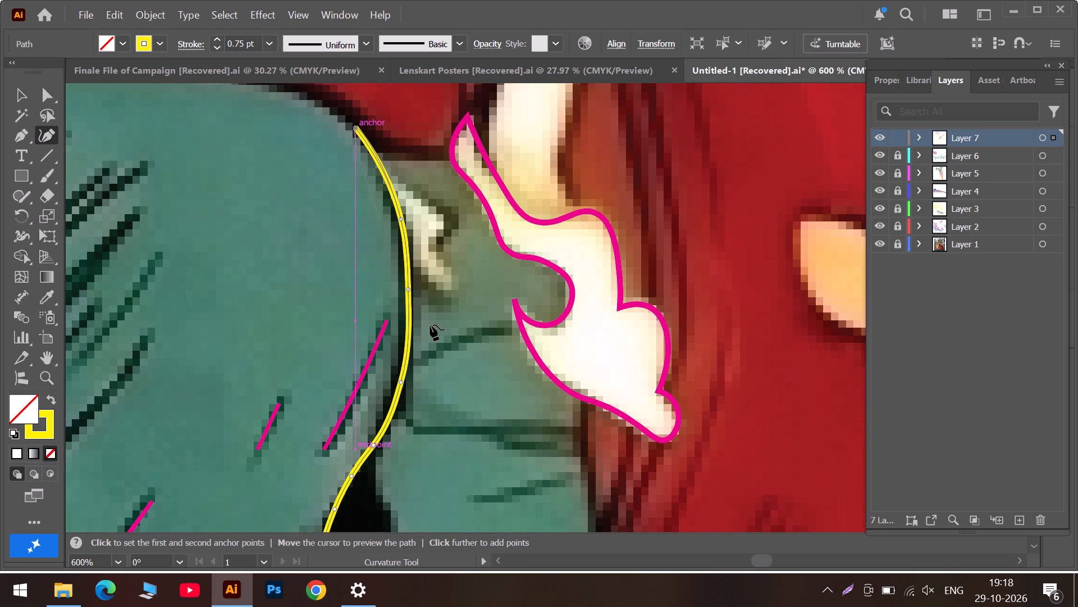
click(735, 559)
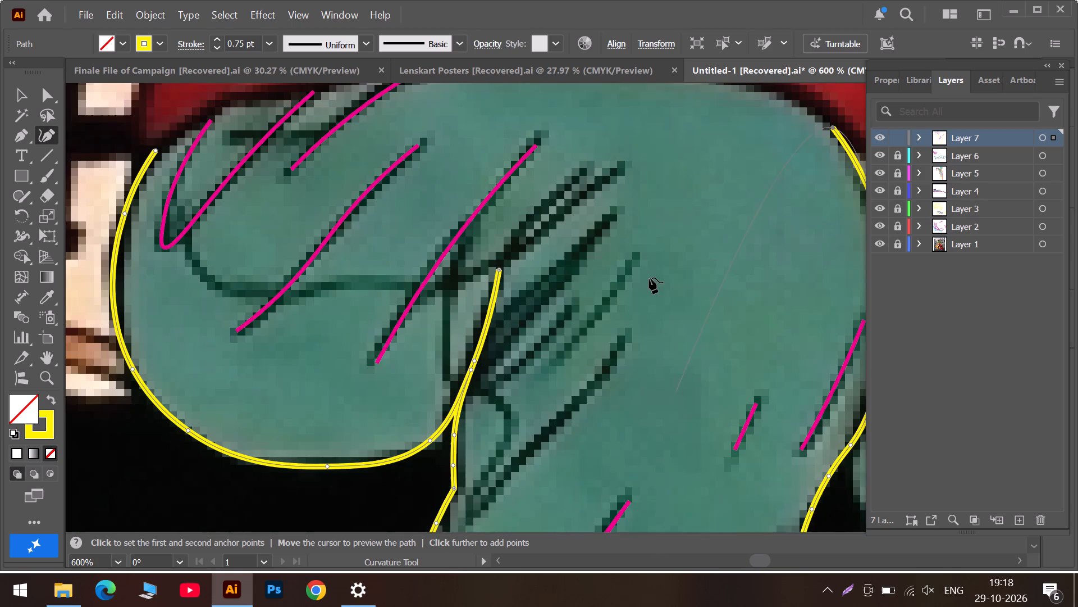
scroll(641, 265, up, 7)
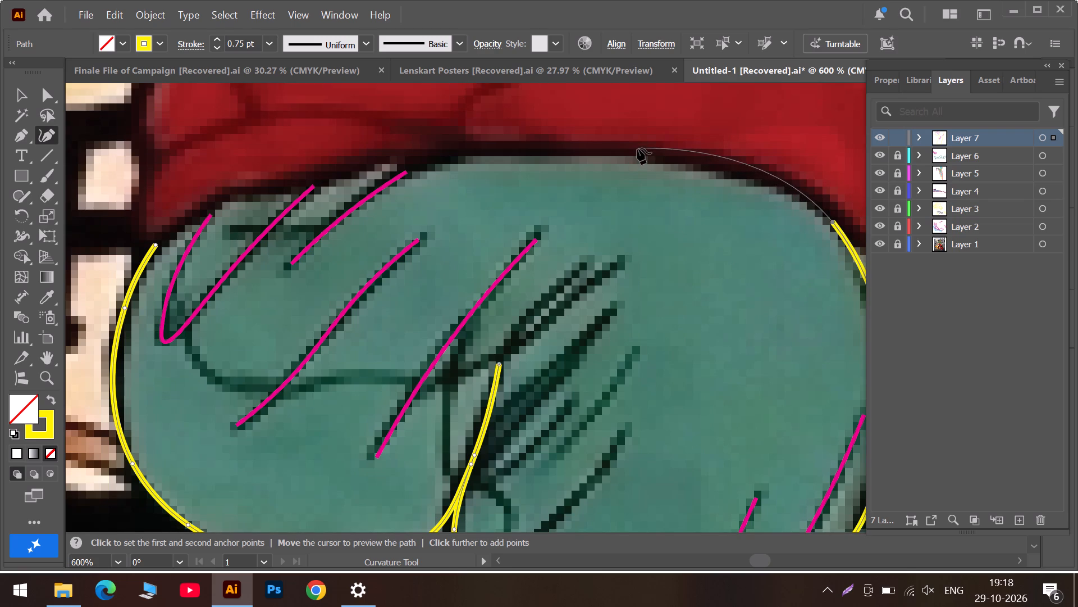
click(637, 148)
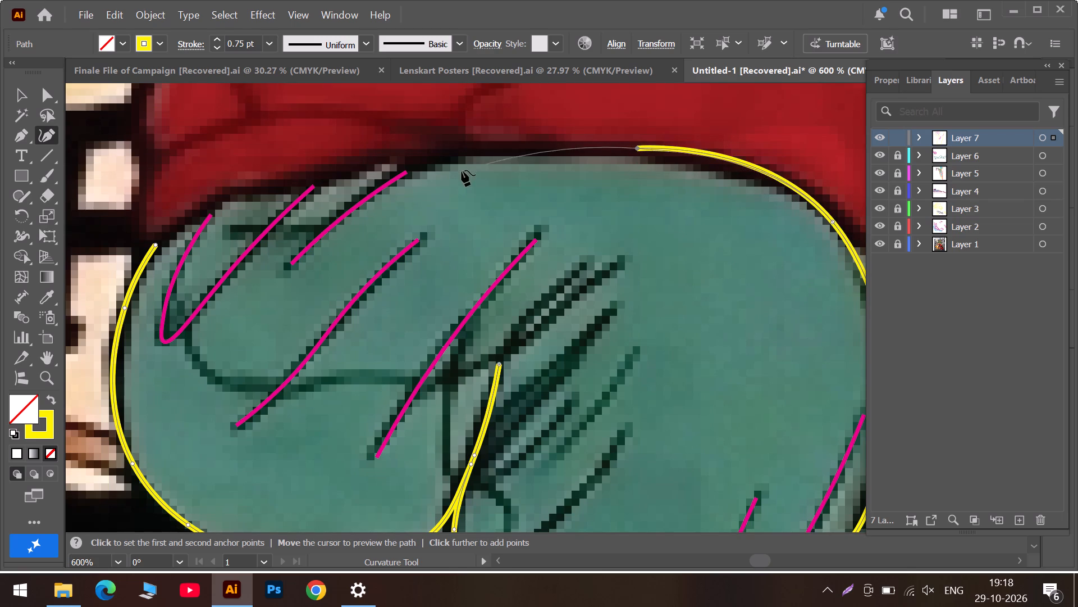
click(462, 150)
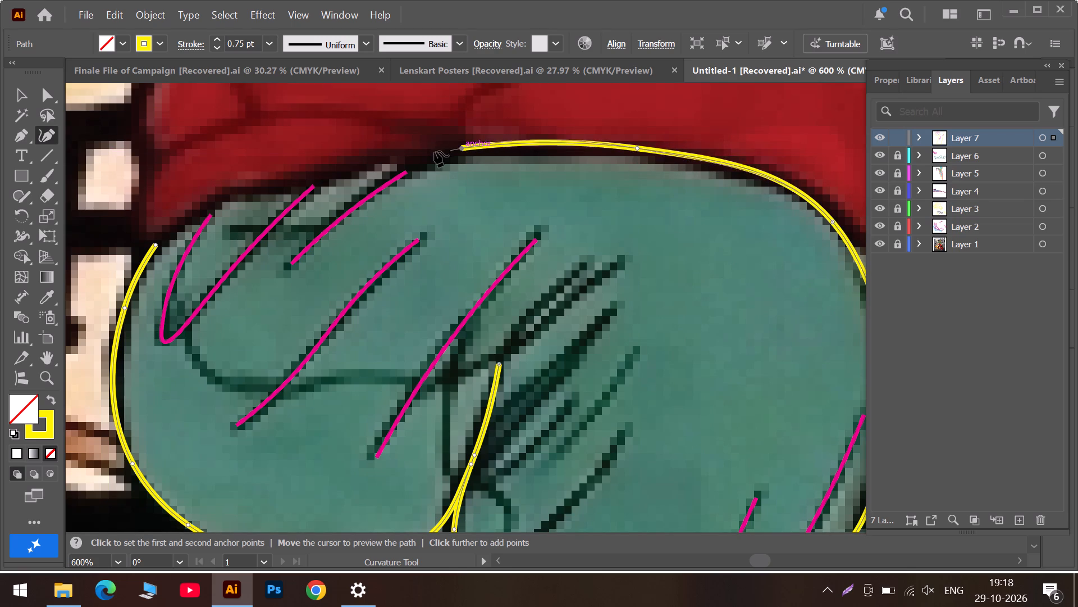
click(355, 164)
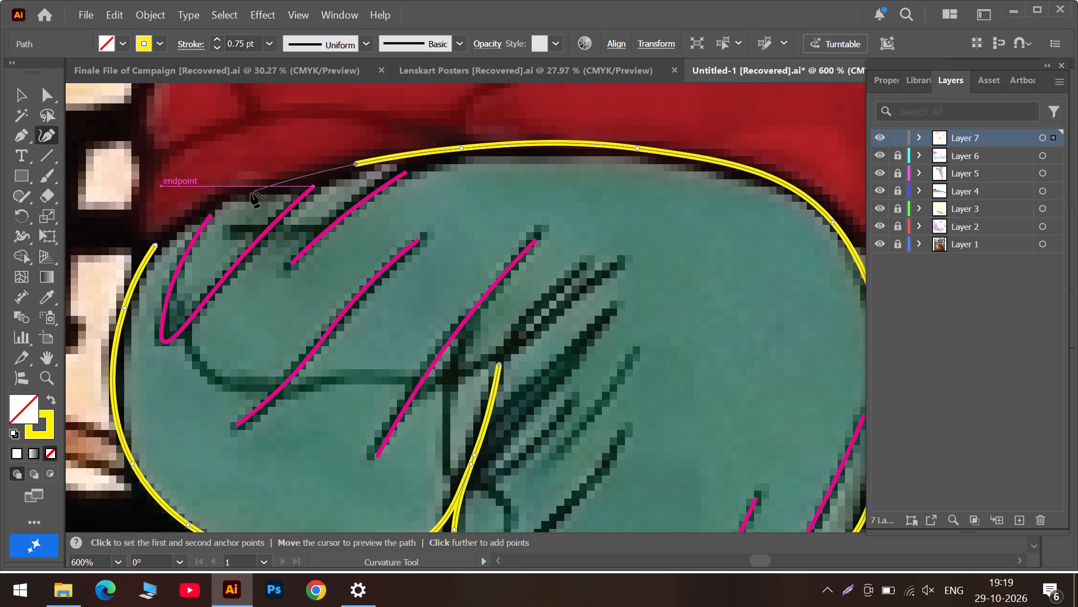
click(277, 183)
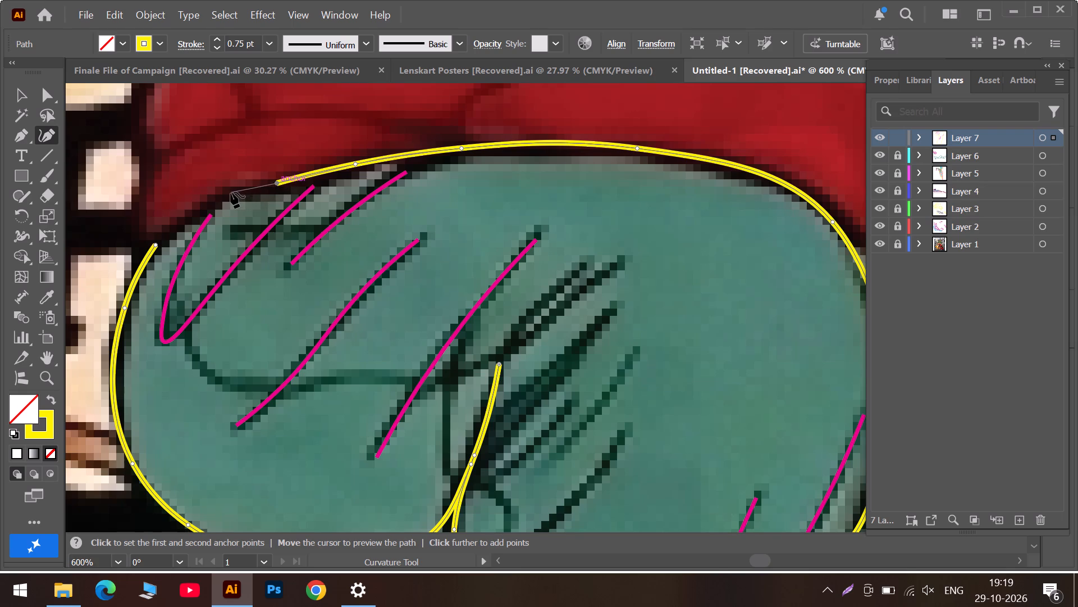
click(231, 192)
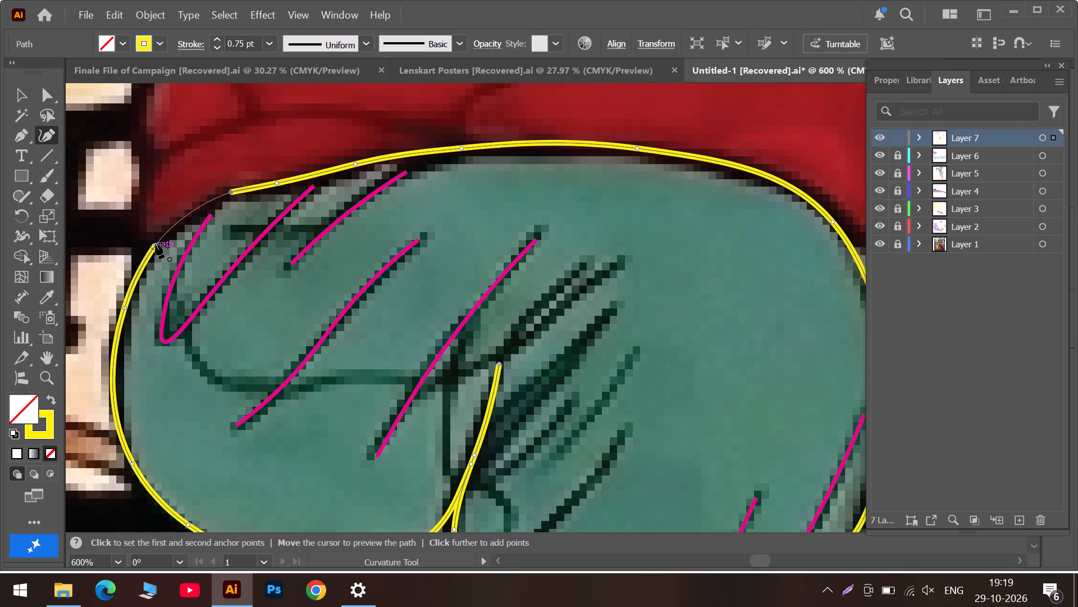
Close the trouser outline's remaining gap below the red jacket and adjust its upper anchors so the curve follows the dark garment edge.
click(156, 243)
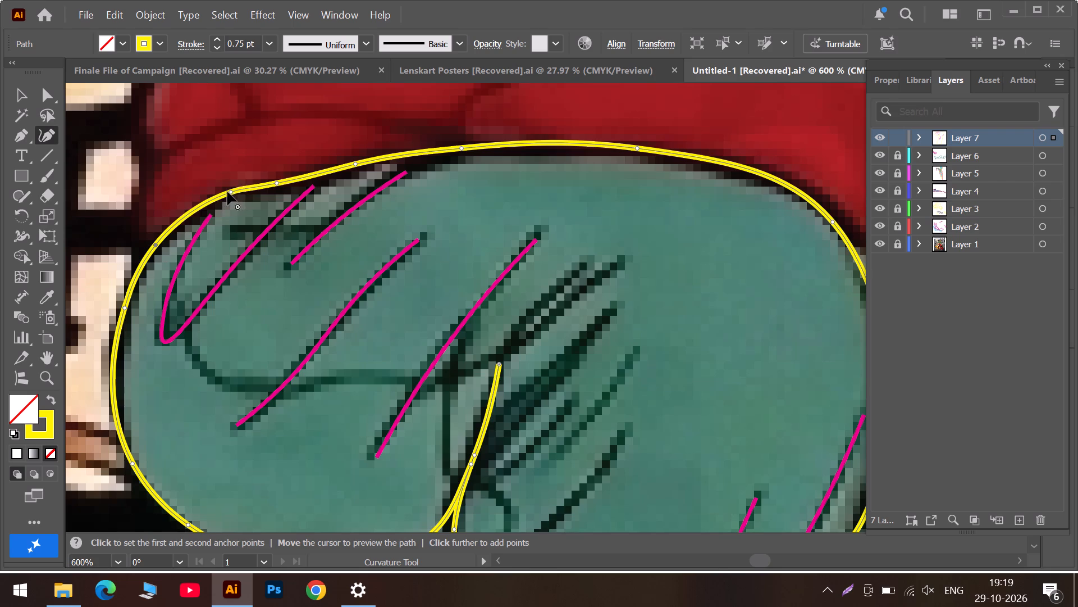
drag(227, 192, 209, 204)
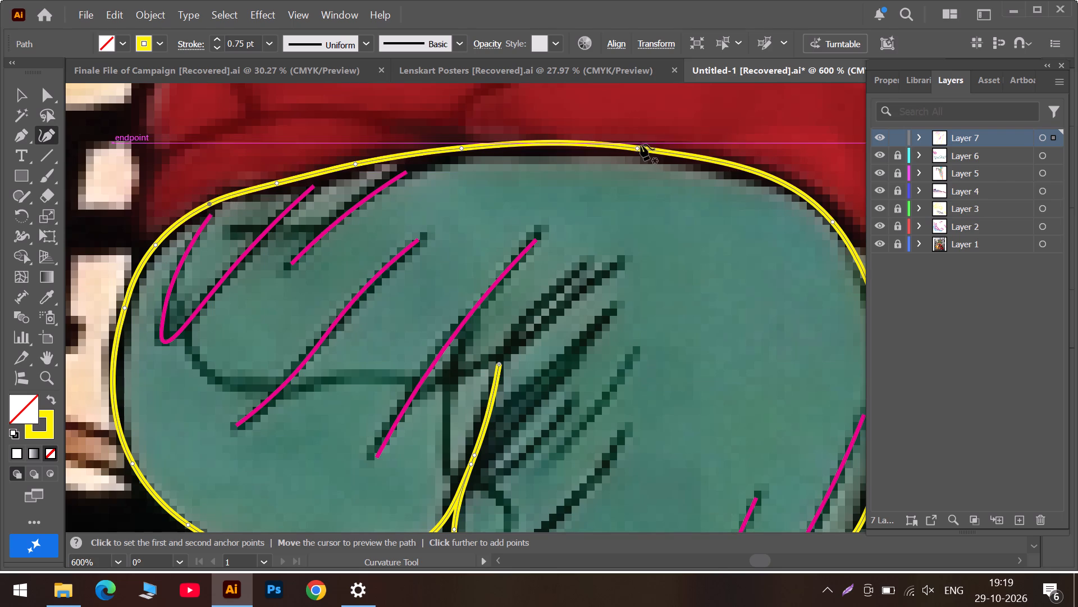
drag(637, 147, 664, 154)
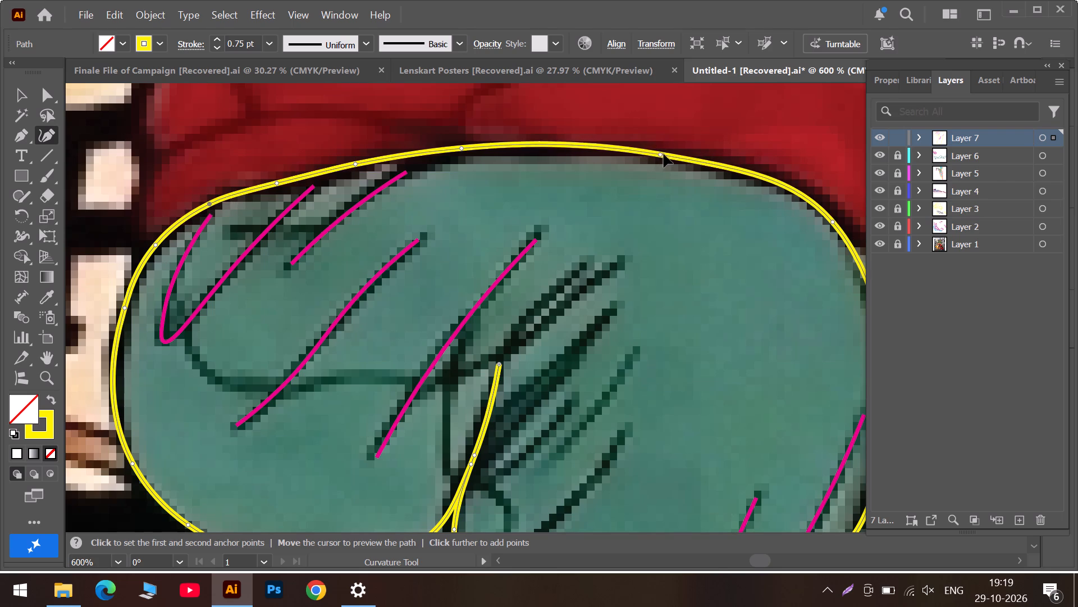
drag(664, 154, 678, 157)
drag(583, 144, 582, 148)
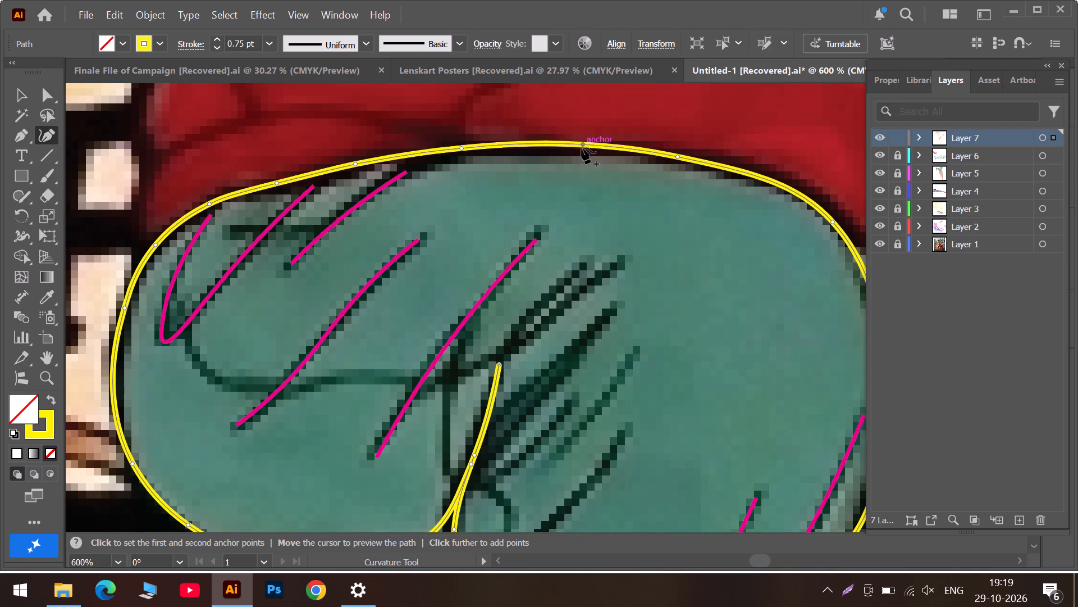
drag(582, 148, 588, 148)
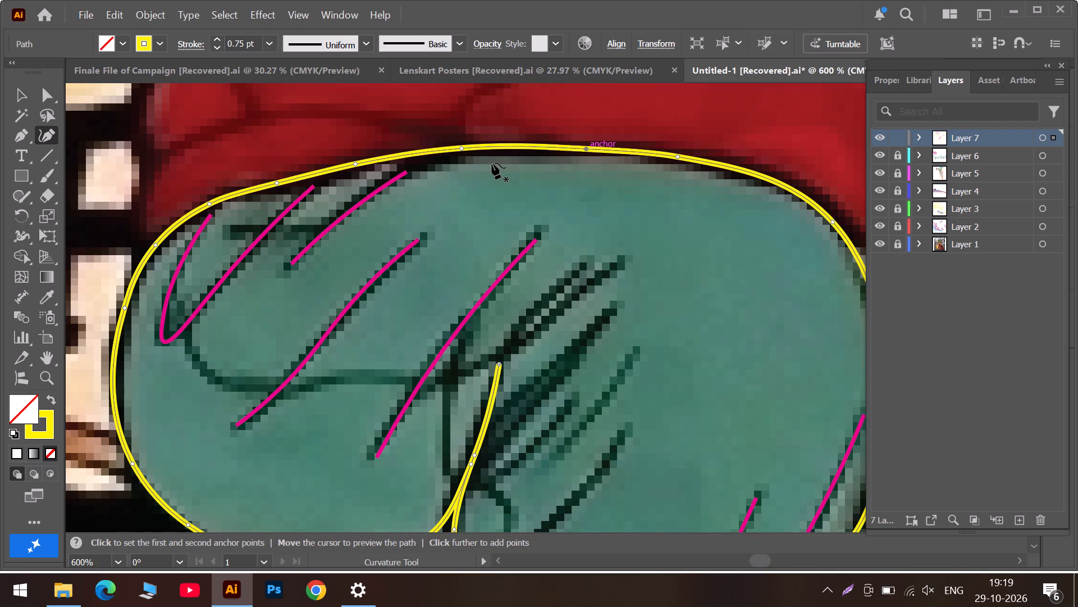
drag(462, 148, 474, 148)
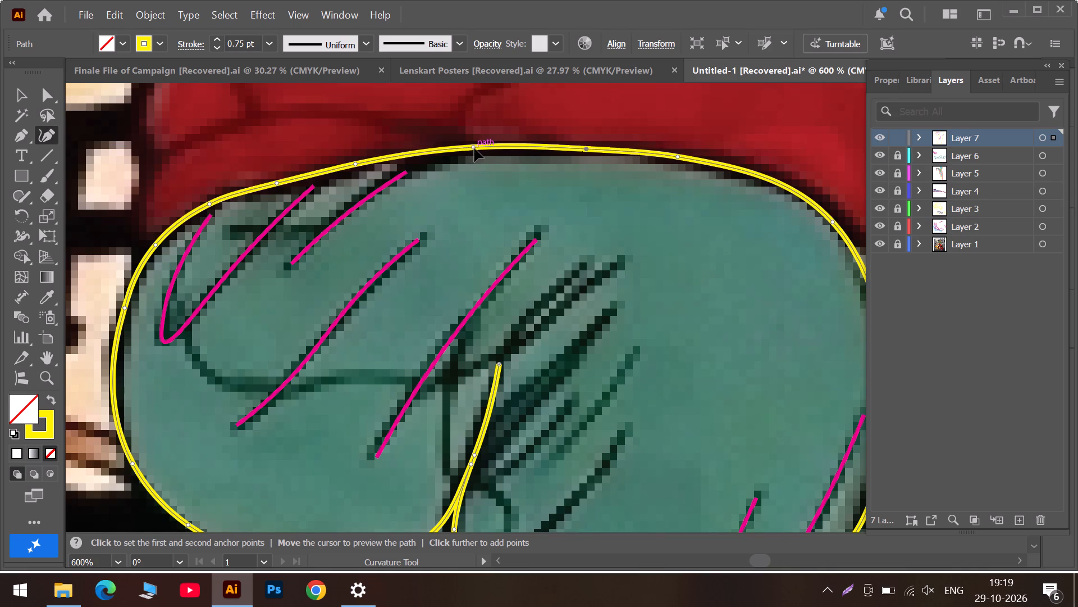
drag(474, 148, 472, 151)
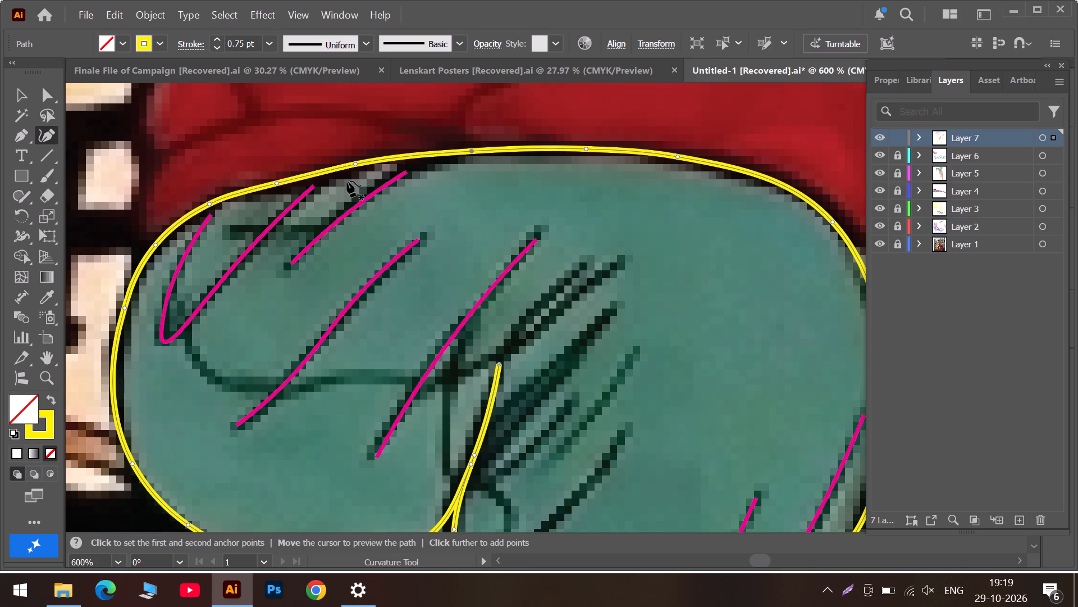
Start a new curvature path along the jacket fold above the thigh, from its front end back to the fold's peak.
click(775, 560)
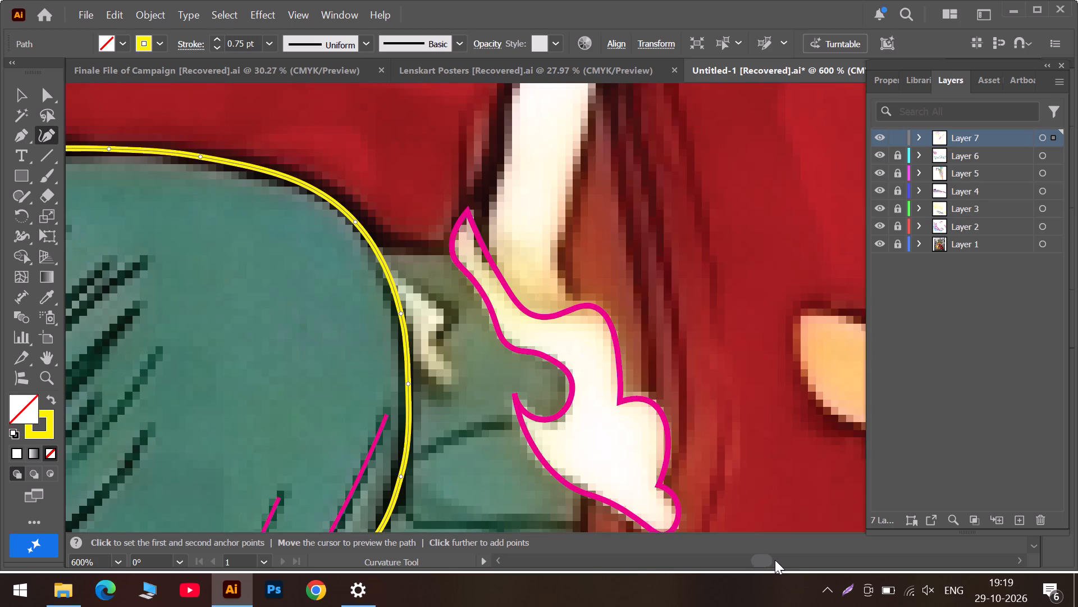
scroll(394, 333, up, 6)
scroll(359, 303, up, 6)
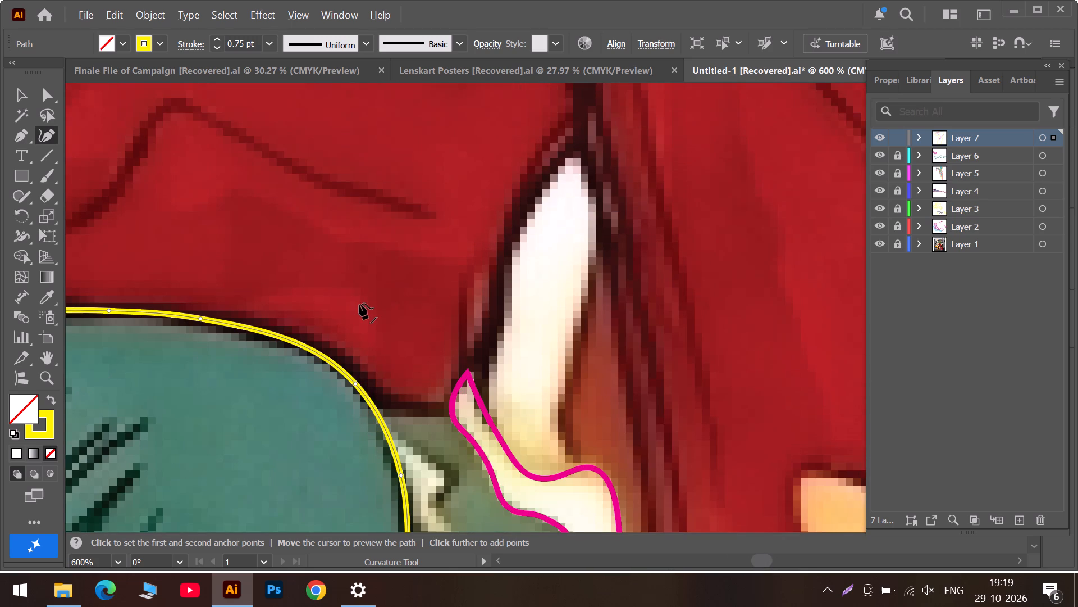
alt+scroll(359, 303, down, 3)
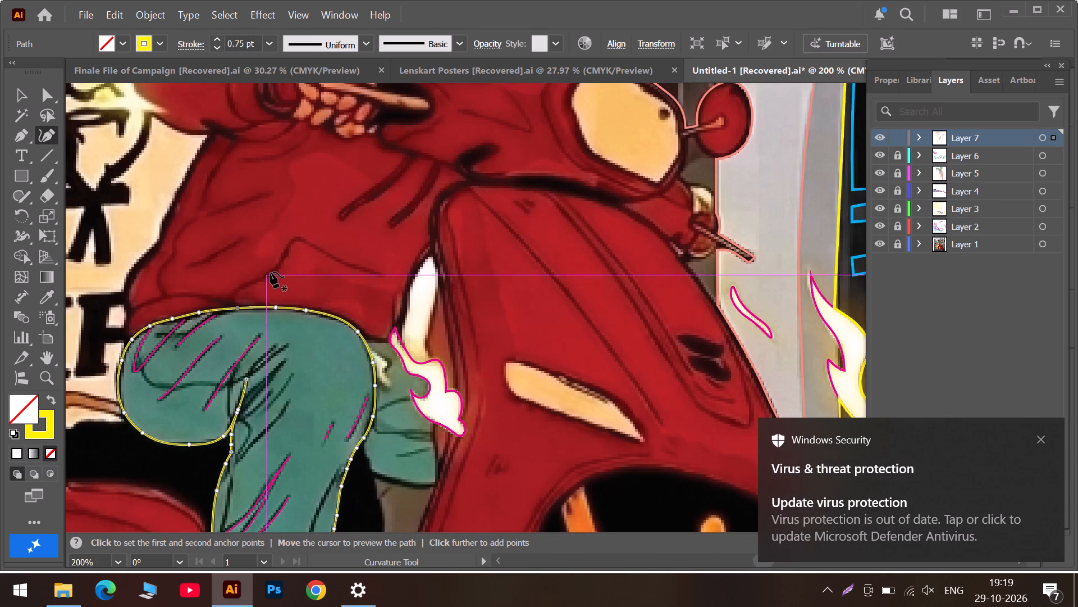
alt+scroll(271, 271, up, 3)
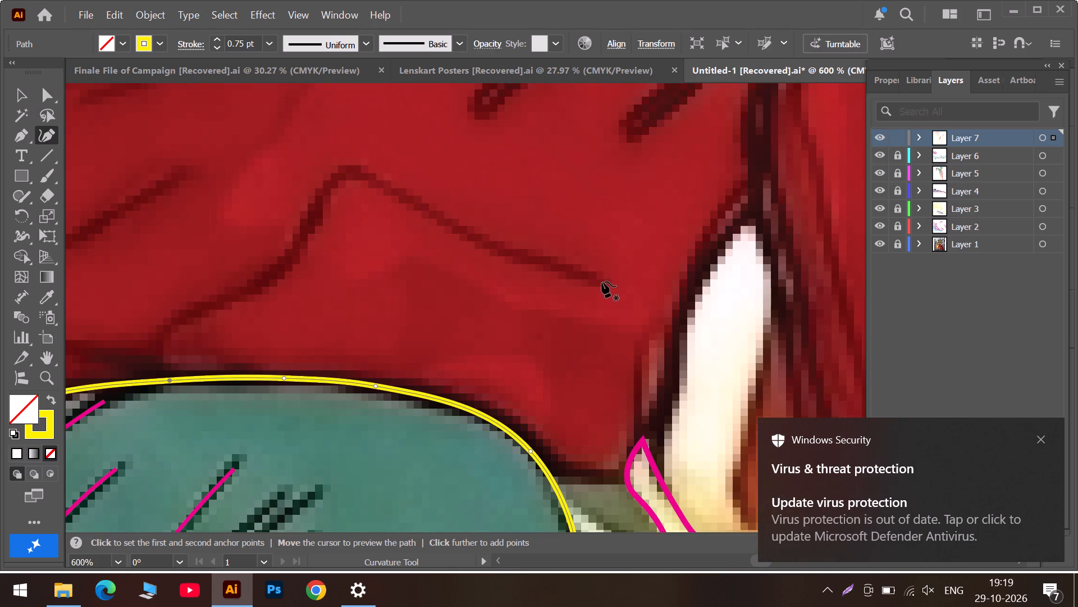
click(605, 277)
click(513, 251)
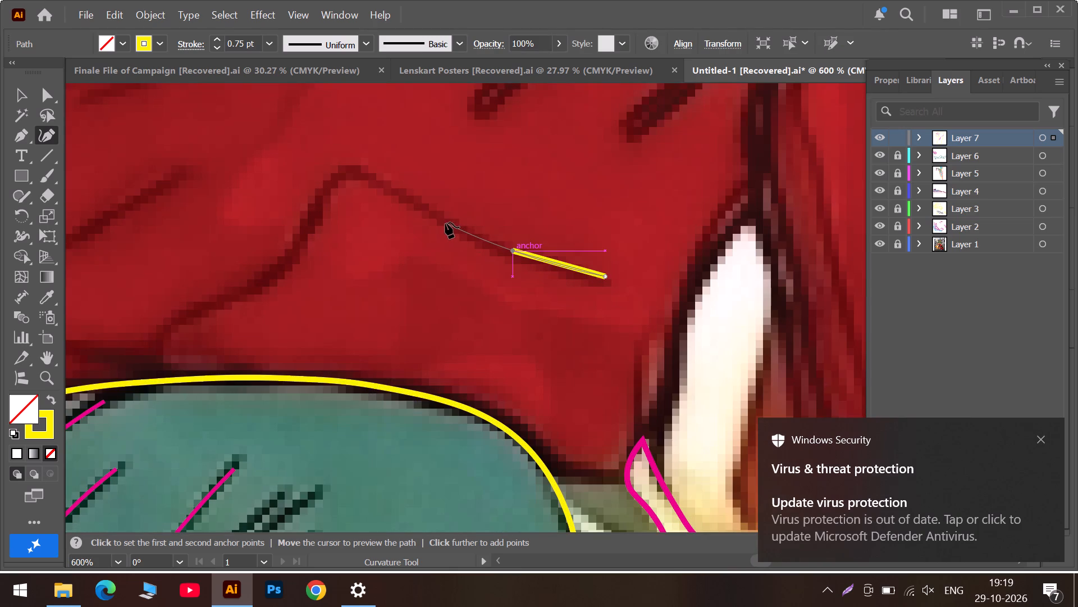
click(442, 218)
click(382, 183)
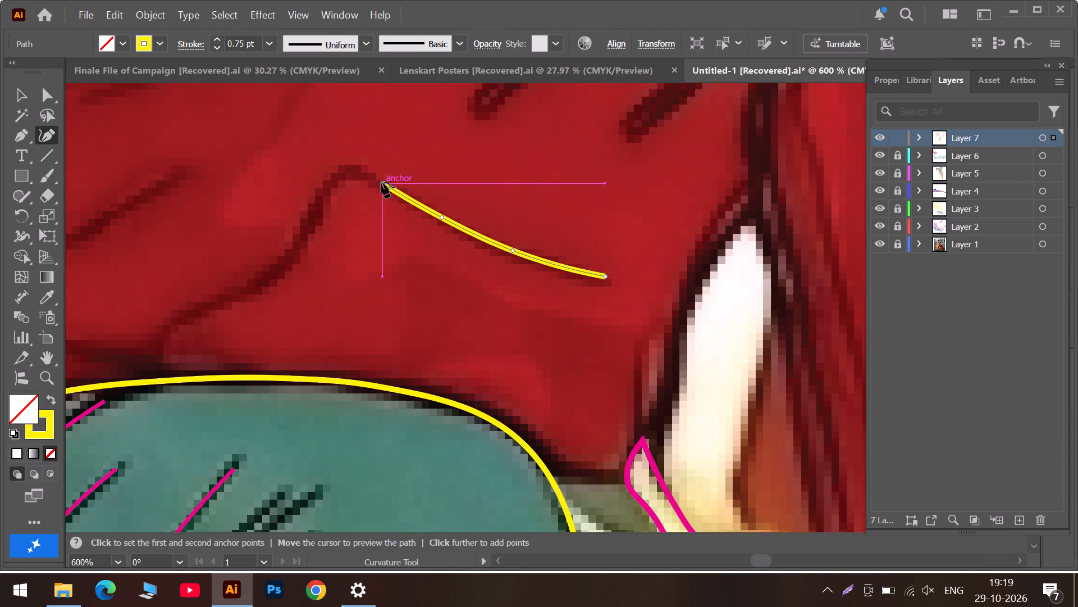
click(353, 169)
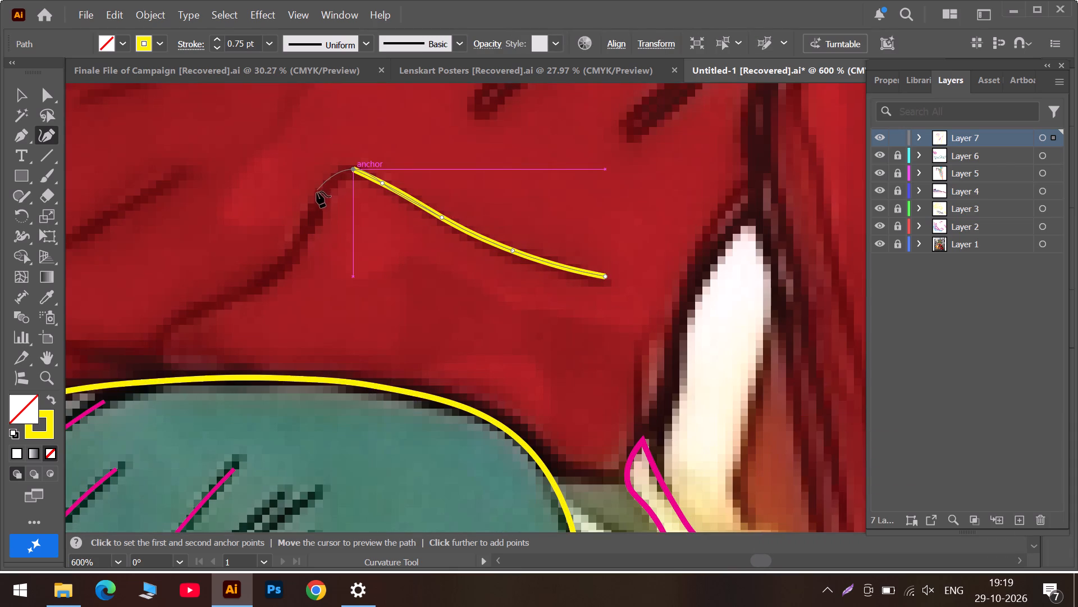
Continue the fold path from the peak down to the top edge of the trouser outline and end the path there.
click(321, 202)
click(302, 238)
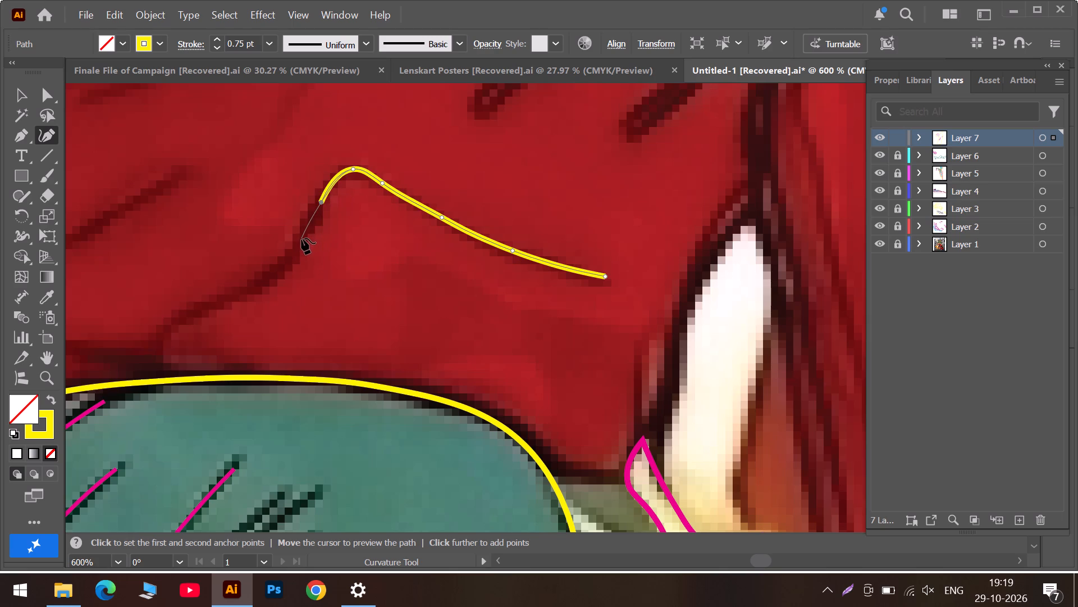
click(262, 283)
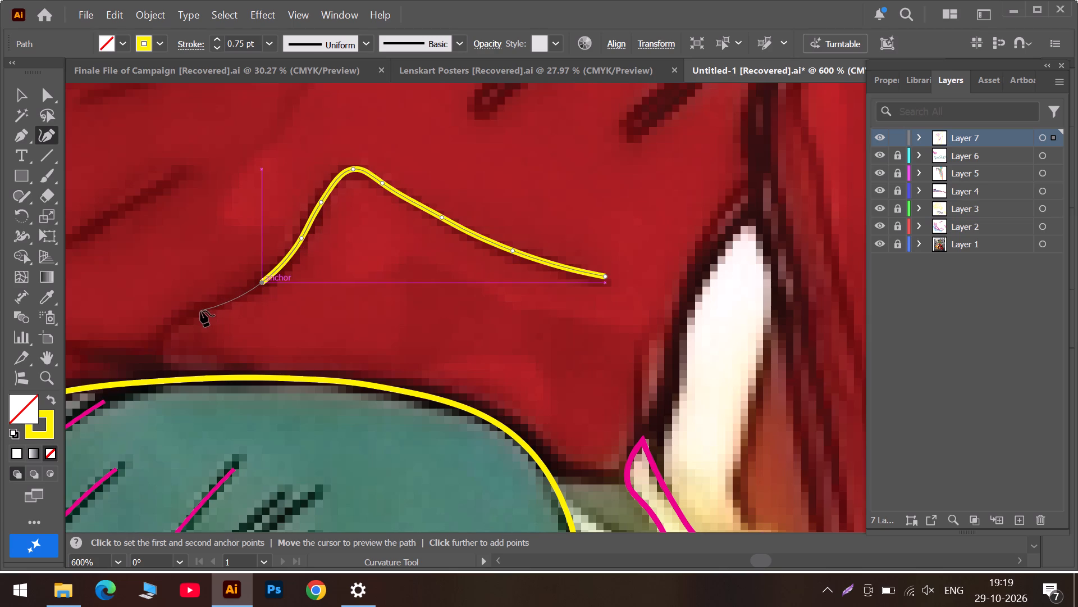
click(200, 306)
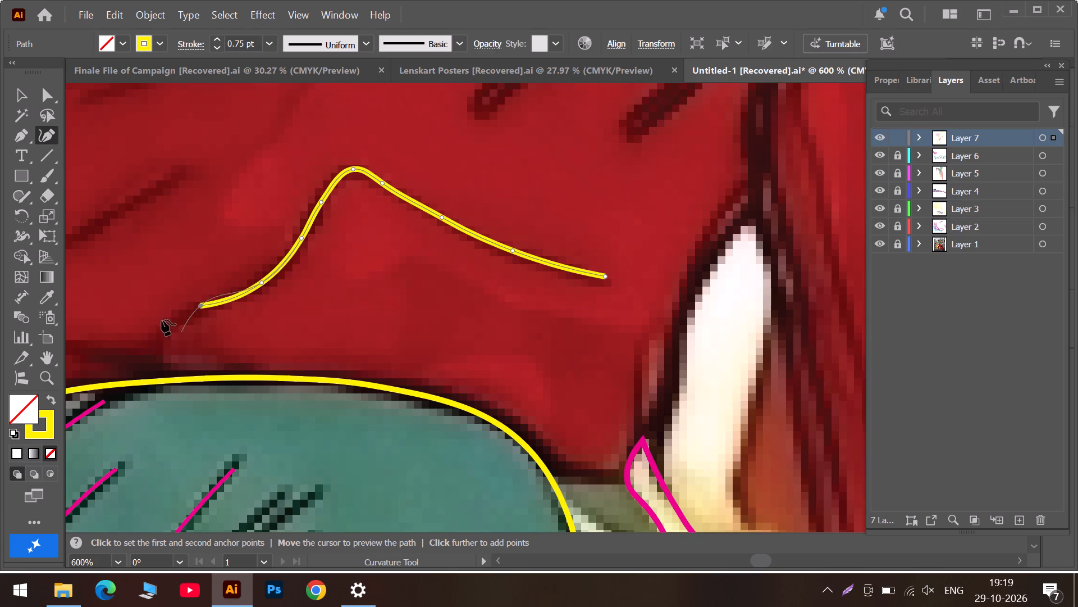
click(163, 328)
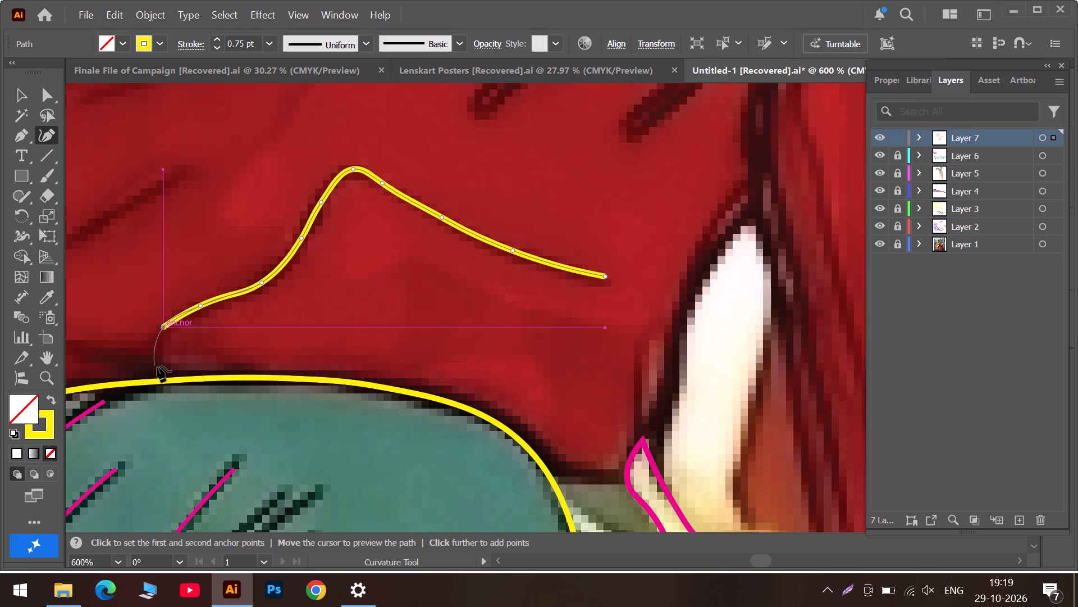
click(158, 367)
drag(158, 367, 165, 379)
alt+scroll(294, 248, down, 3)
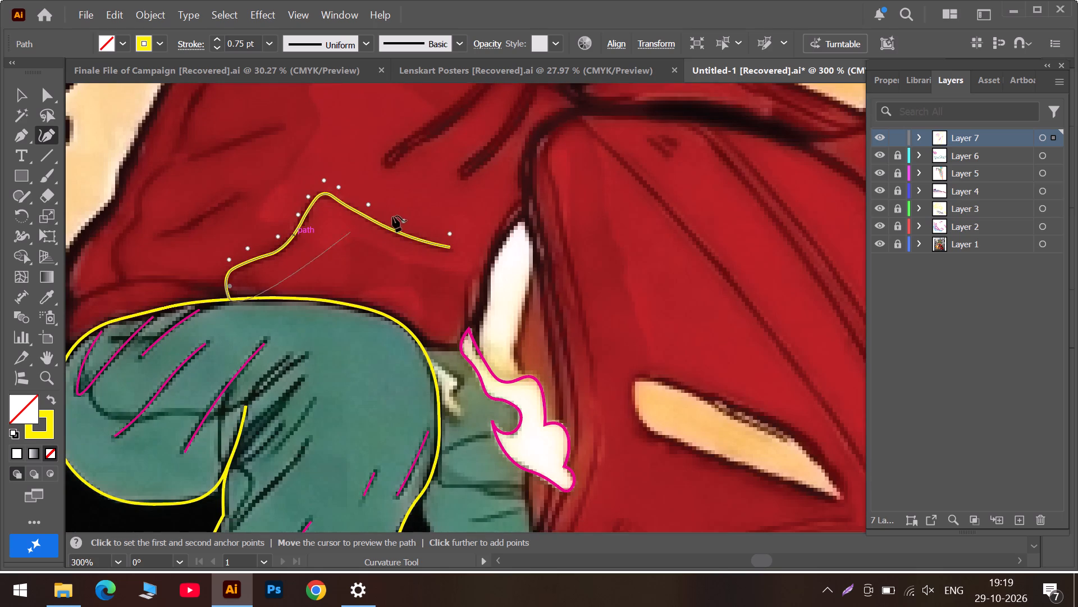
scroll(393, 215, up, 6)
scroll(508, 251, up, 6)
scroll(460, 258, up, 6)
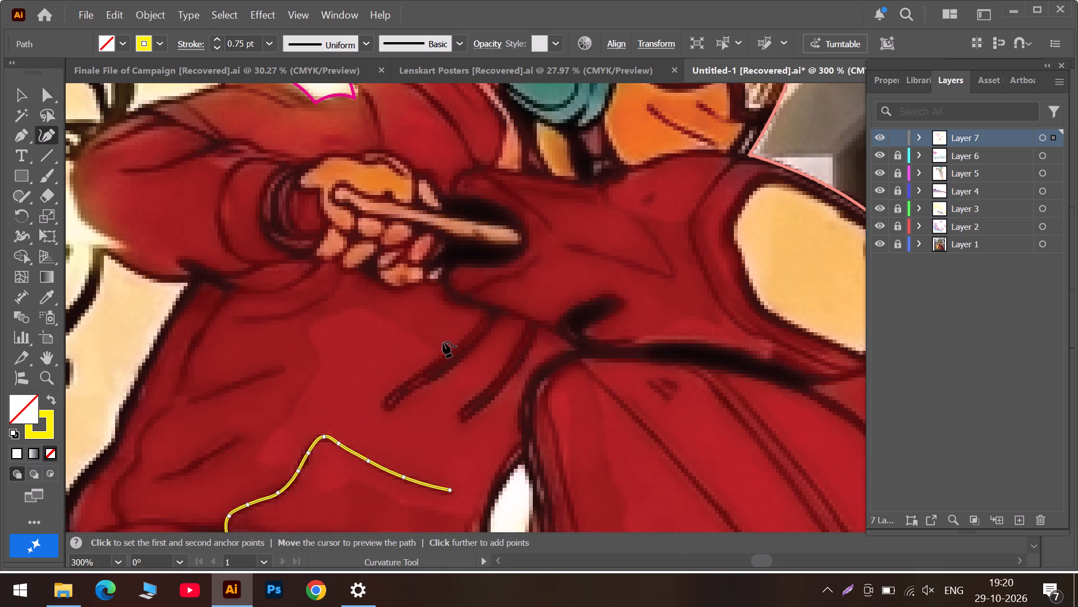
key(Escape)
Trace the curved jacket fold running from beneath the rider's fingers toward the back as a separate open path.
scroll(213, 268, up, 7)
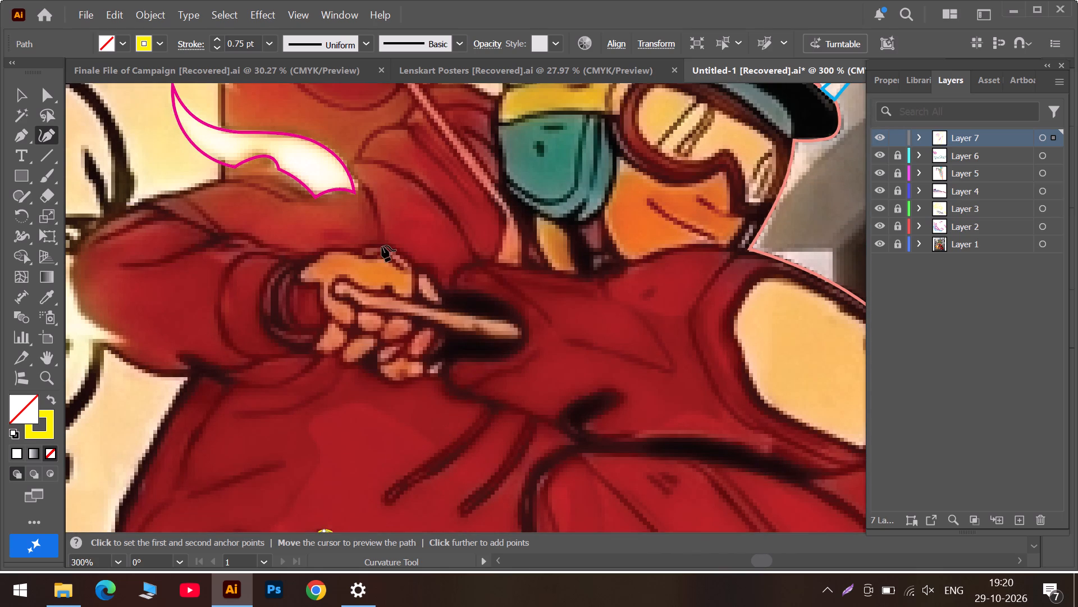
scroll(383, 245, up, 6)
scroll(262, 216, up, 5)
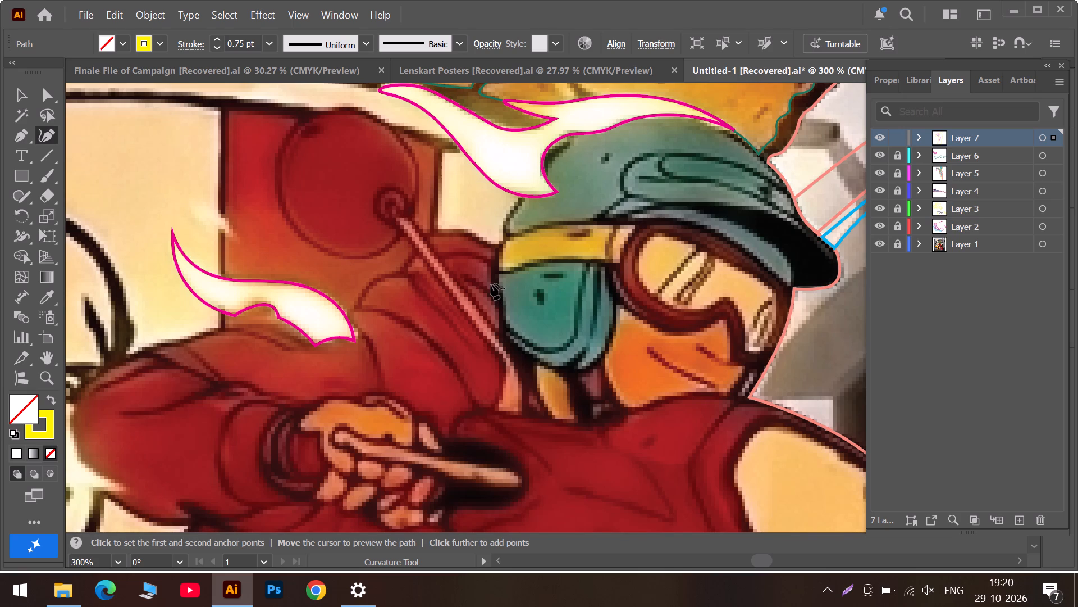
scroll(469, 316, down, 6)
scroll(607, 425, down, 6)
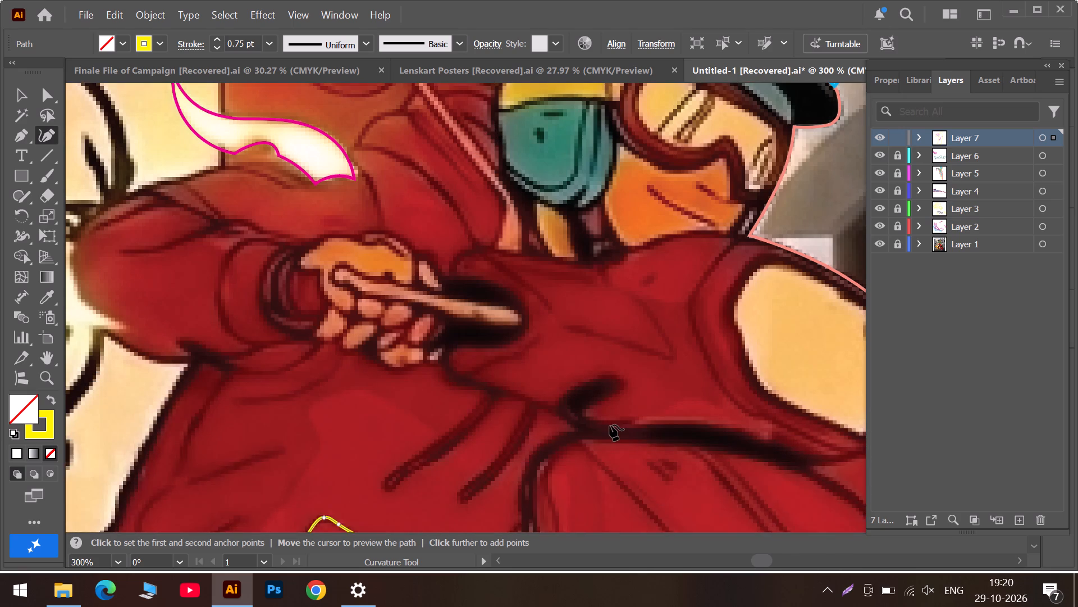
scroll(610, 425, down, 18)
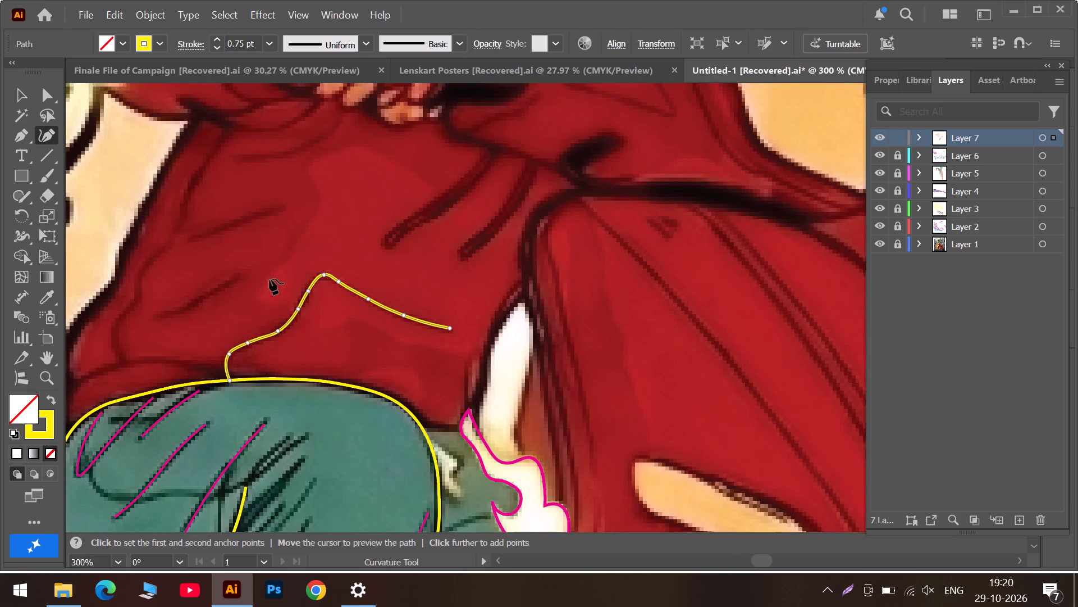
alt+scroll(272, 143, up, 3)
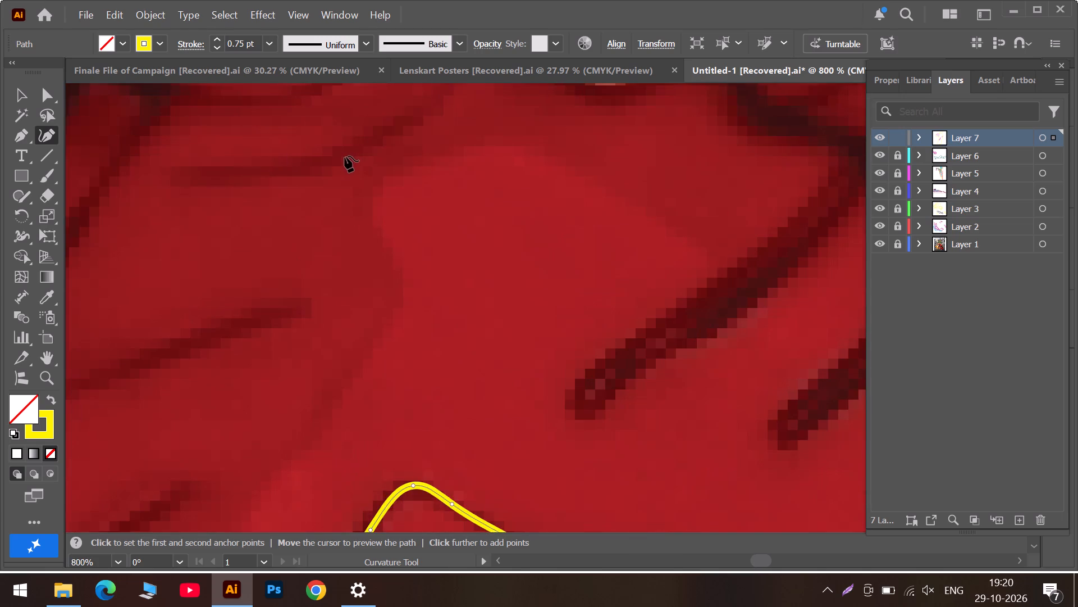
scroll(354, 156, up, 8)
click(465, 152)
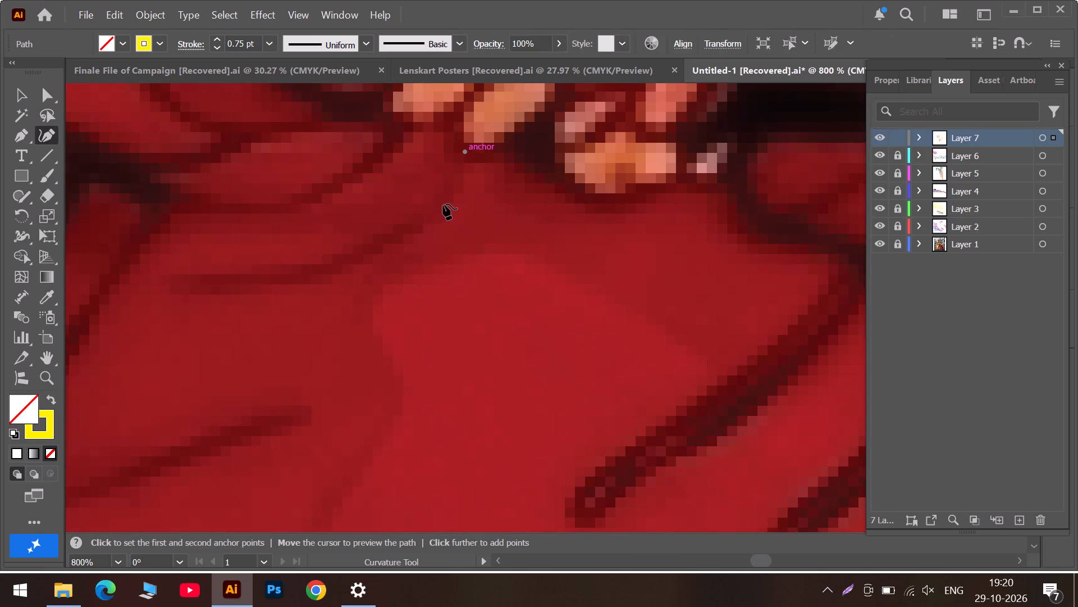
click(440, 206)
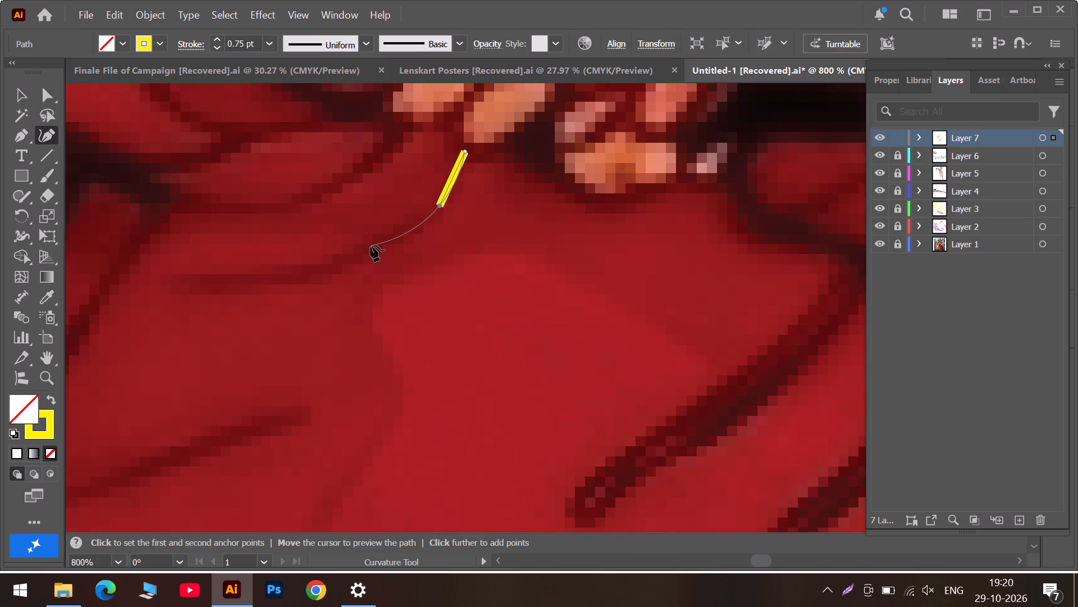
click(371, 246)
click(305, 273)
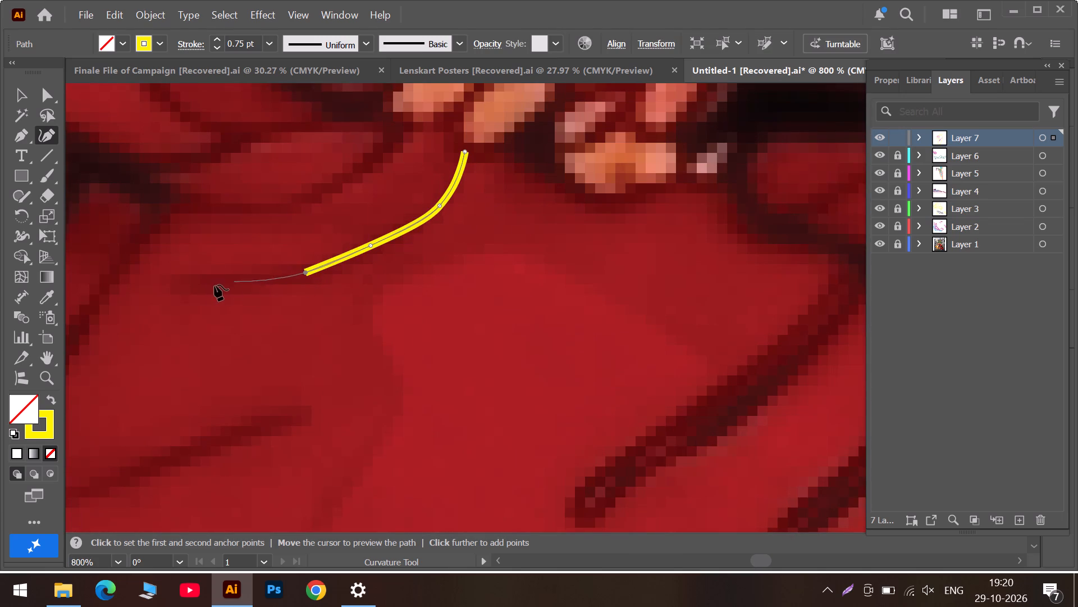
click(177, 279)
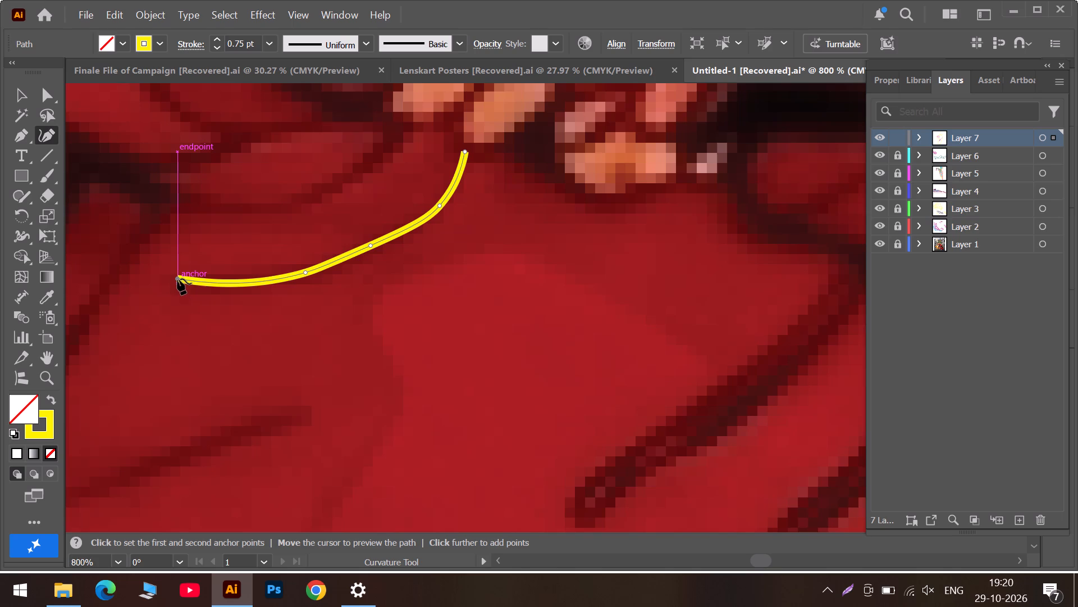
key(Escape)
Trace the slanted crease on the jacket's back side, below the previous fold, as a separate three-anchor open path.
scroll(226, 298, down, 7)
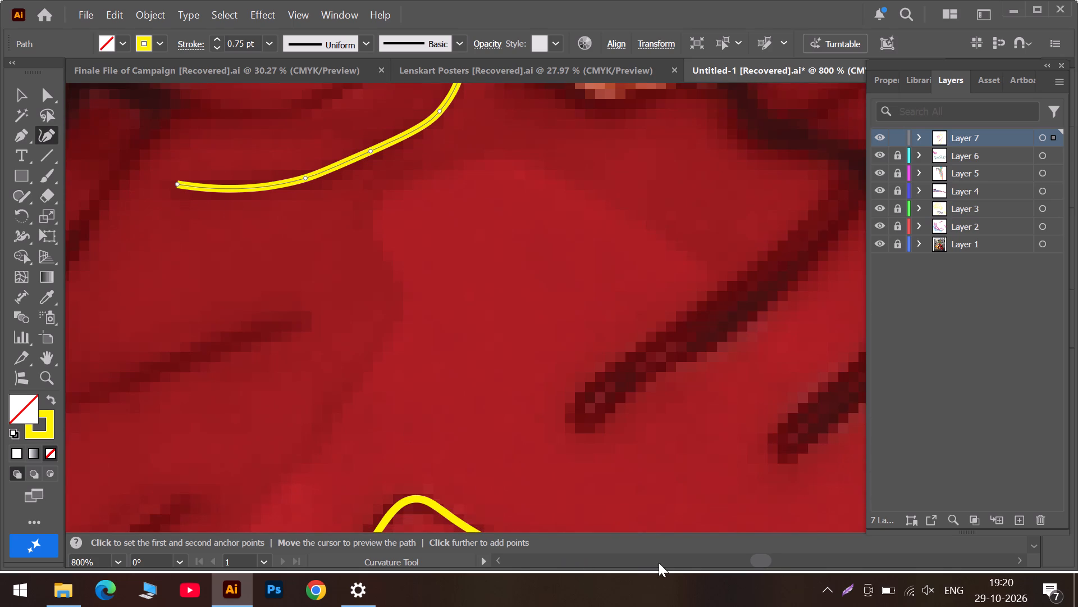
click(676, 558)
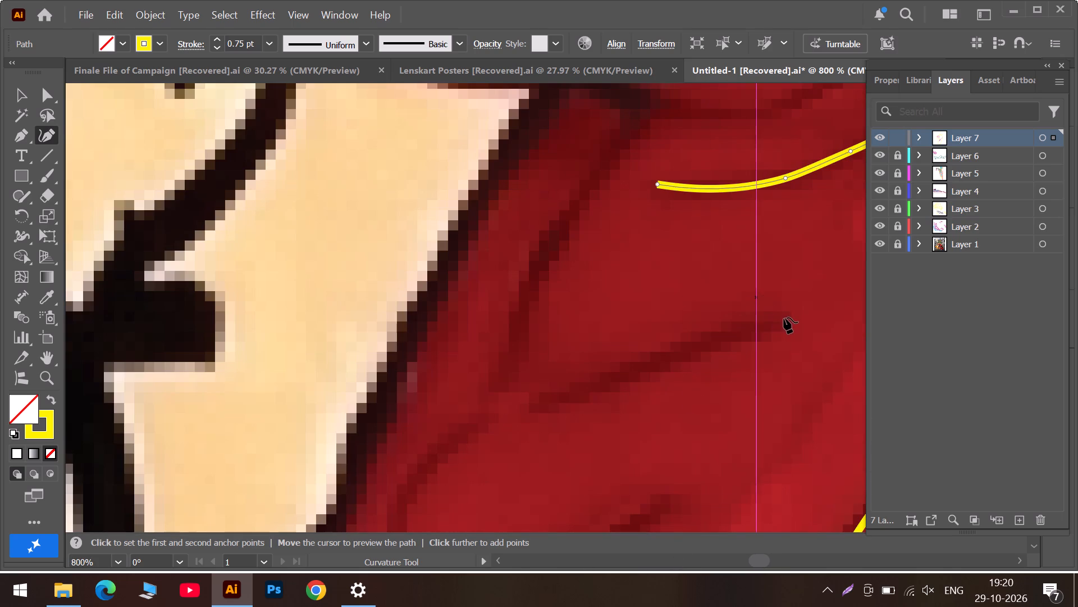
click(784, 318)
click(663, 357)
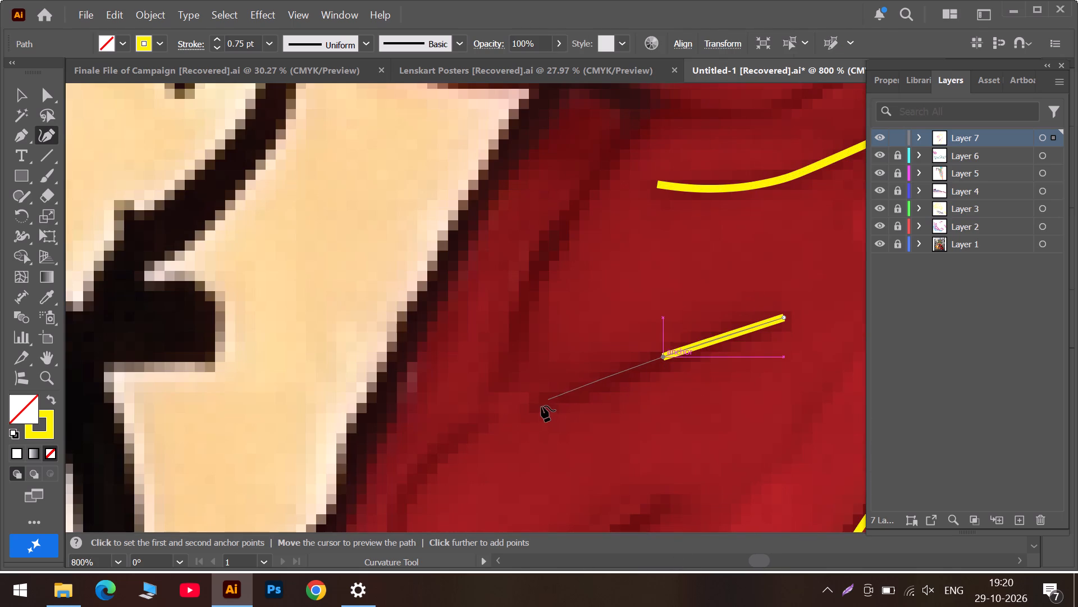
click(538, 407)
scroll(659, 386, down, 6)
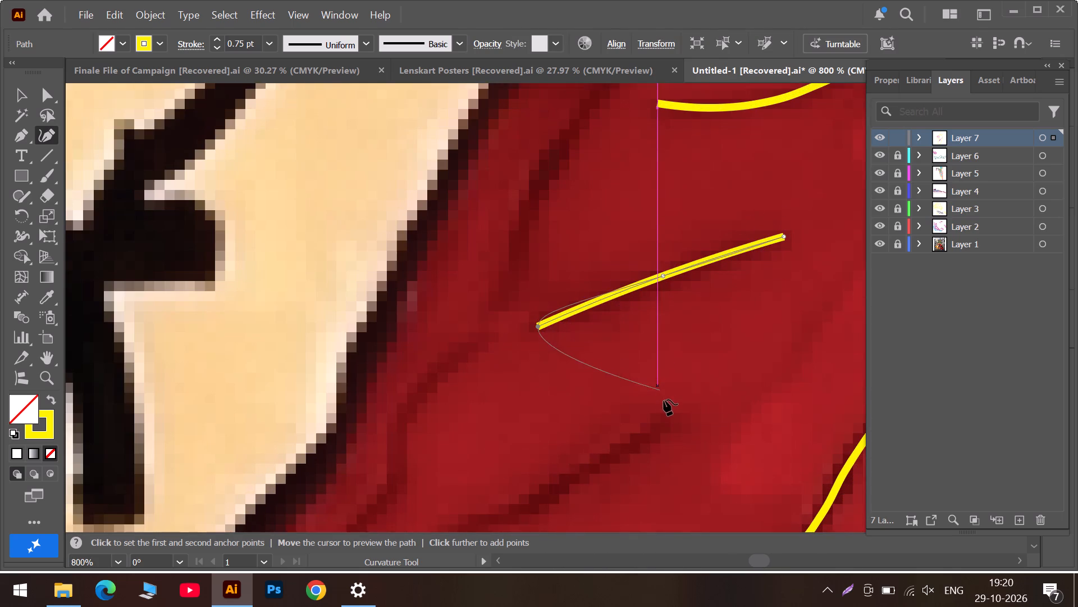
scroll(664, 400, down, 5)
key(Escape)
Trace the lower slanted jacket crease, beneath the straight crease, as a separate four-anchor open path.
click(665, 350)
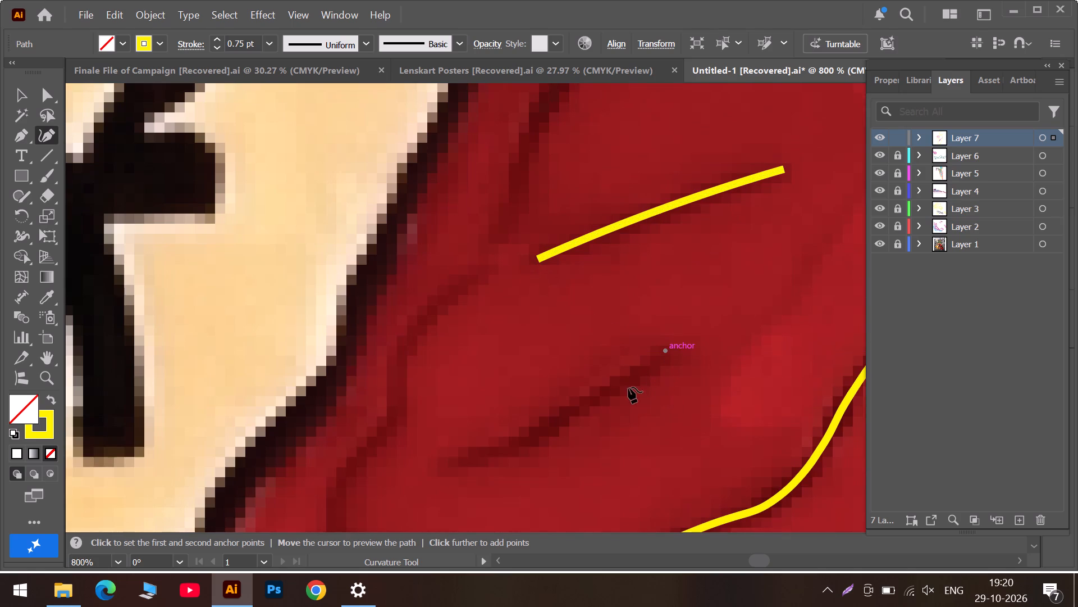
click(590, 400)
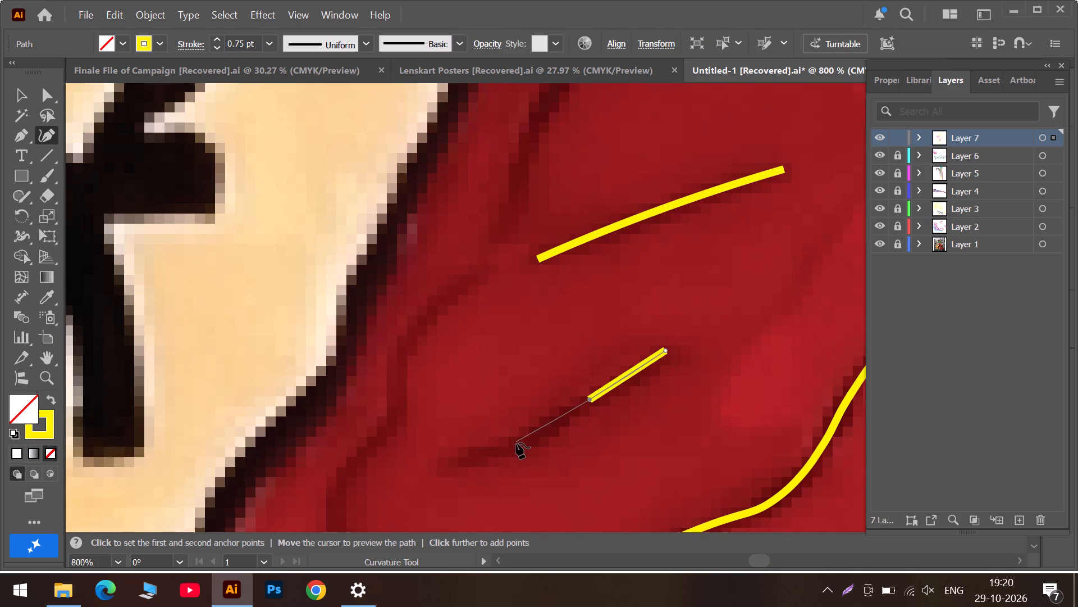
click(516, 443)
click(451, 458)
key(Escape)
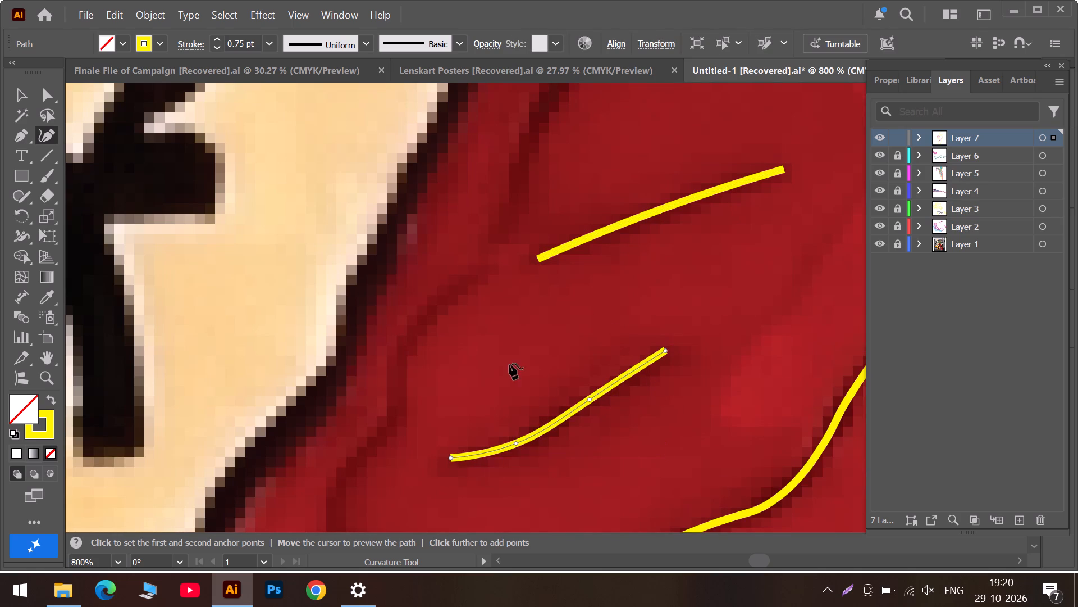
Trace the long steep crease descending from the dark fold under the sleeve along the jacket's back side.
scroll(544, 304, up, 7)
scroll(560, 203, up, 7)
scroll(673, 162, up, 2)
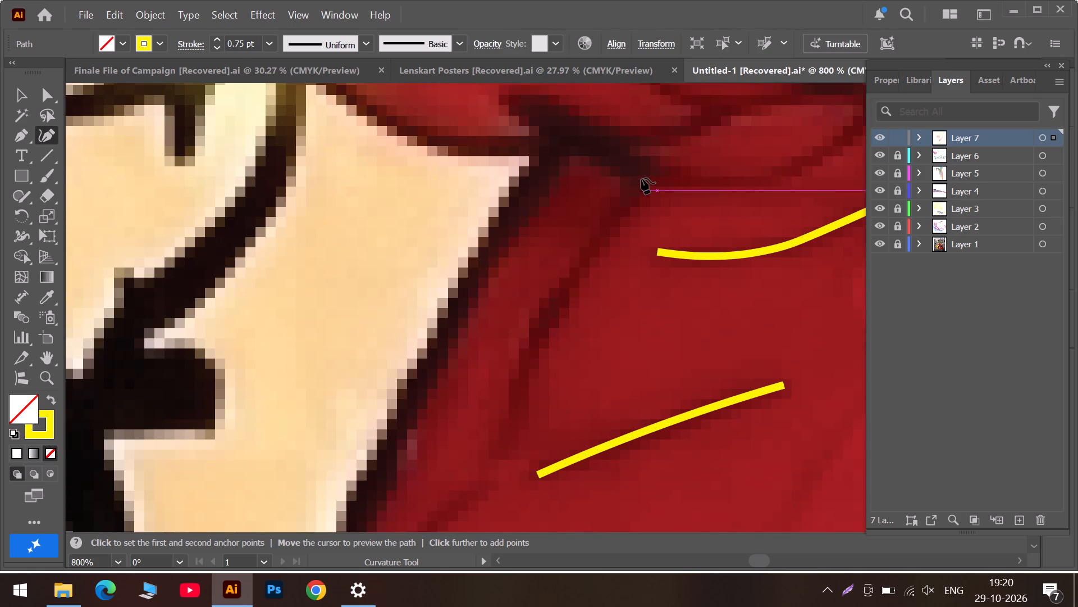
click(641, 178)
click(602, 239)
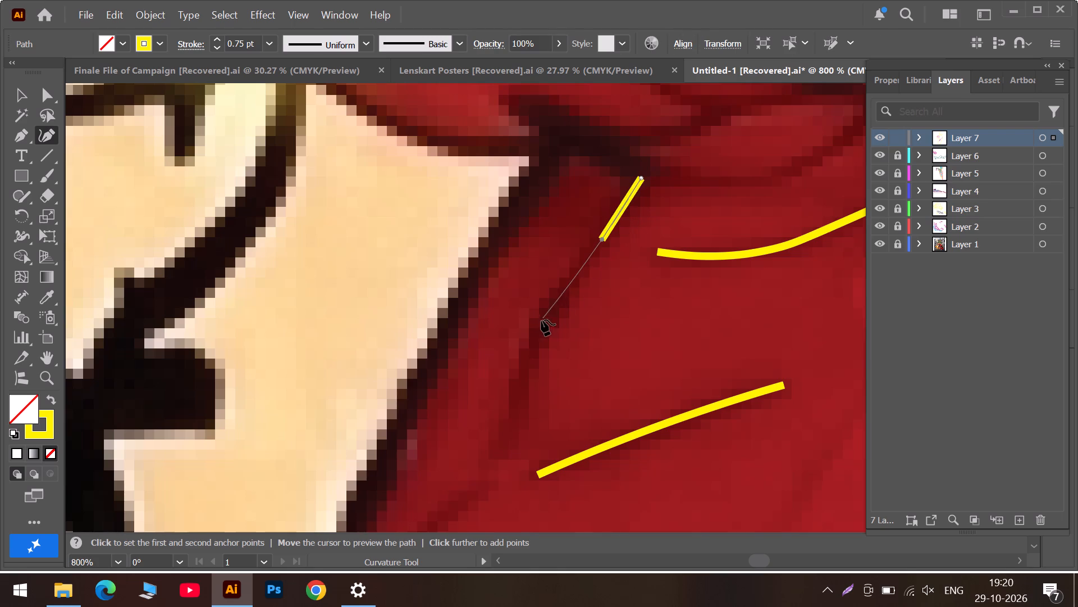
click(536, 340)
click(518, 392)
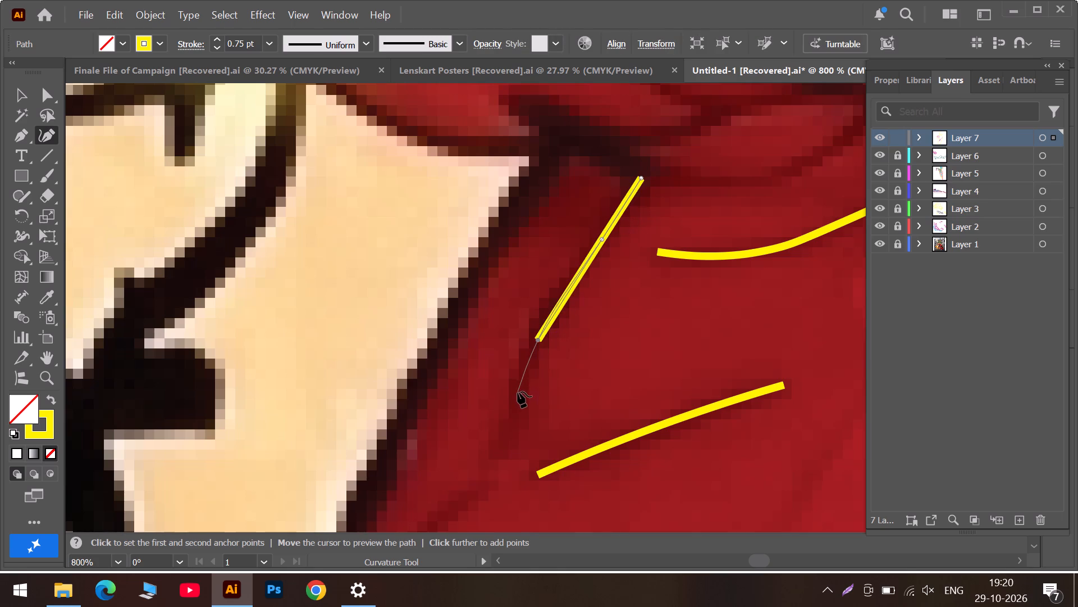
click(497, 452)
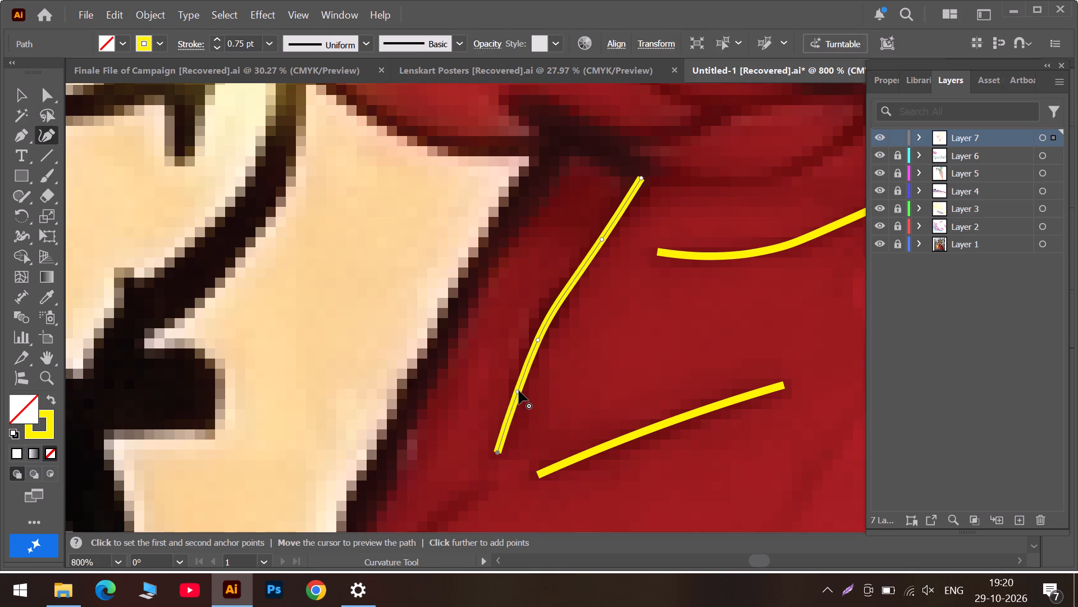
Reshape the lower half of the steep crease path to follow the dark fold line and end the path.
drag(519, 391, 524, 395)
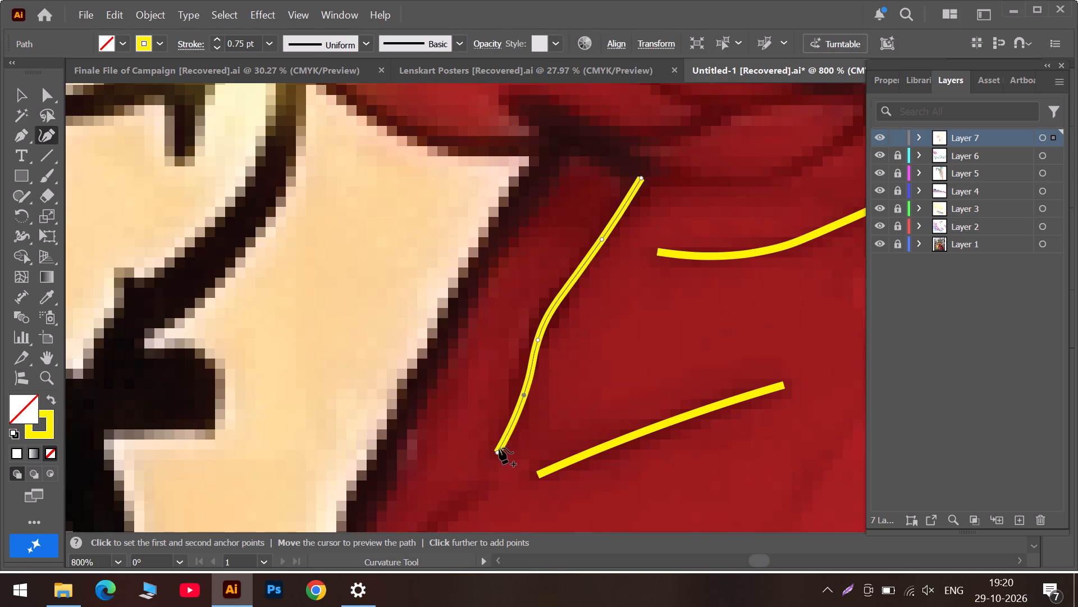
click(497, 451)
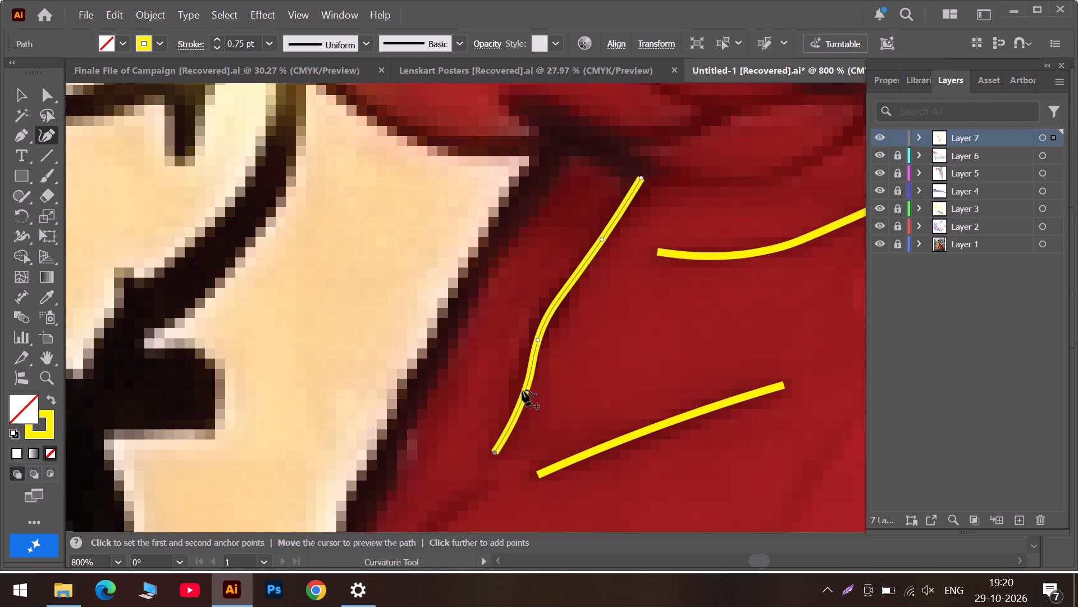
drag(537, 341, 539, 339)
drag(539, 339, 542, 336)
scroll(542, 336, down, 11)
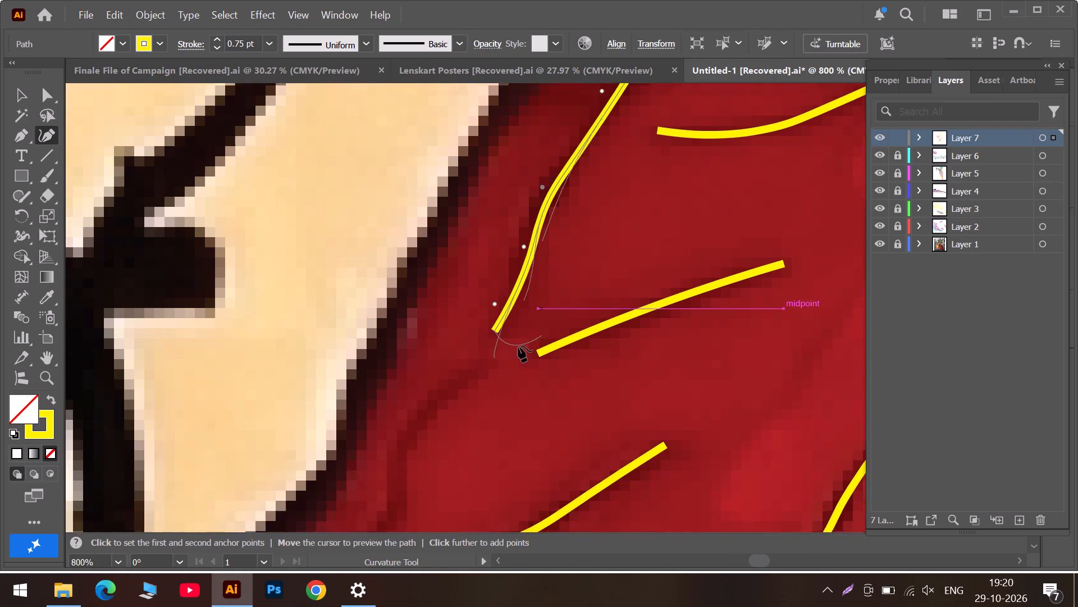
scroll(518, 346, down, 2)
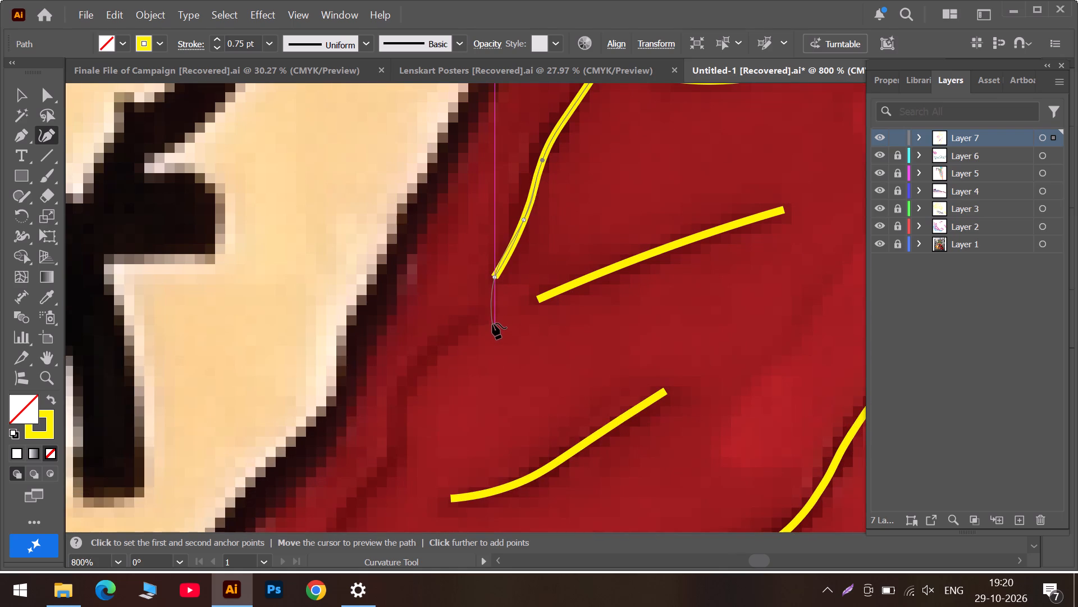
key(Escape)
Trace the wavy fold from below the steep crease down to the hem line as an open path, adjusting its lower bend outward.
scroll(482, 319, down, 12)
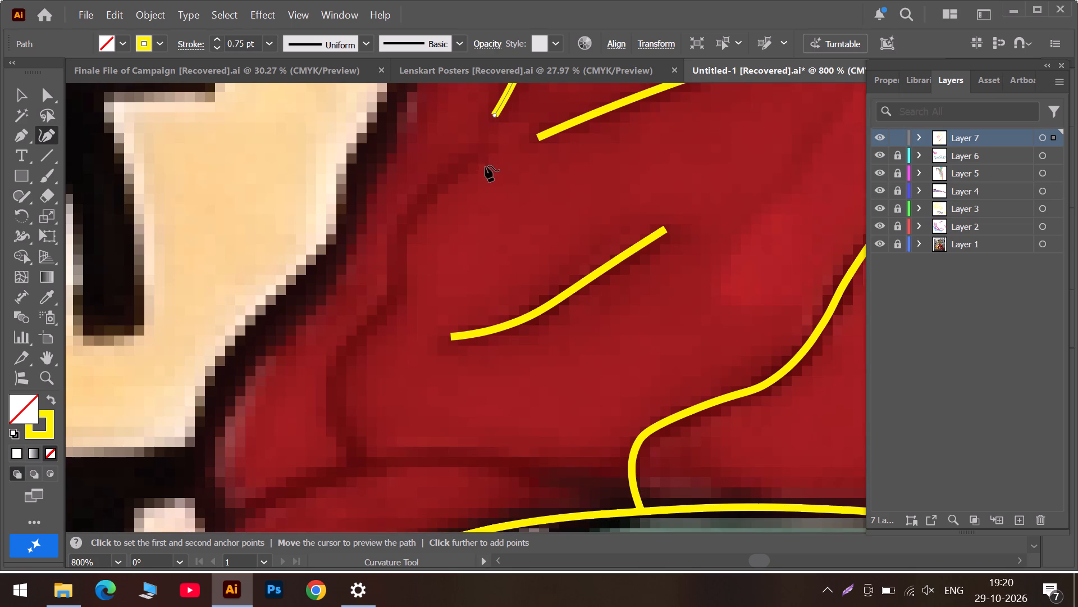
click(485, 150)
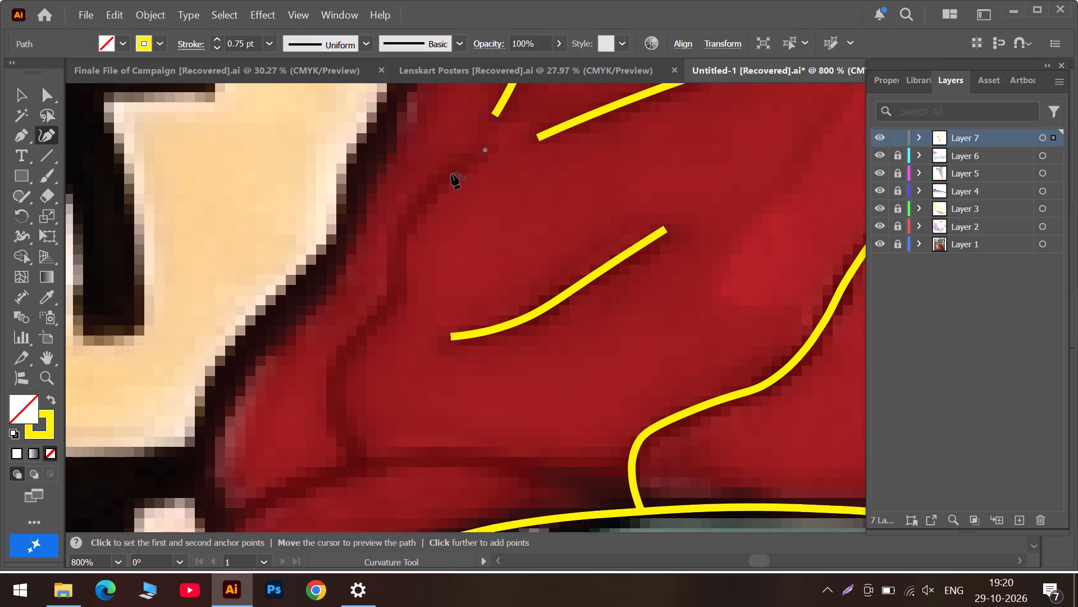
click(451, 173)
click(398, 231)
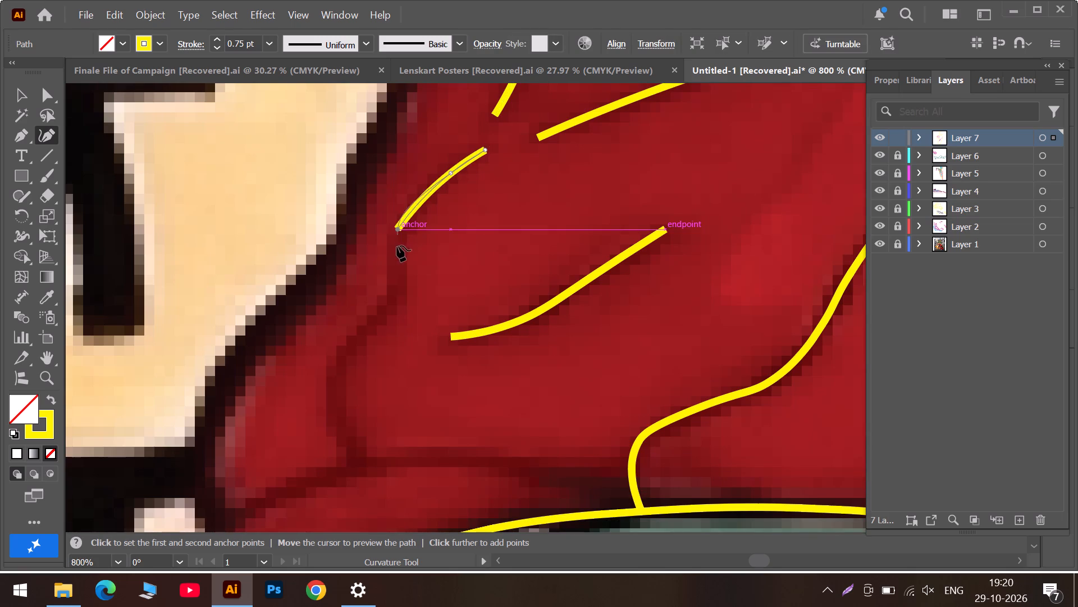
click(400, 284)
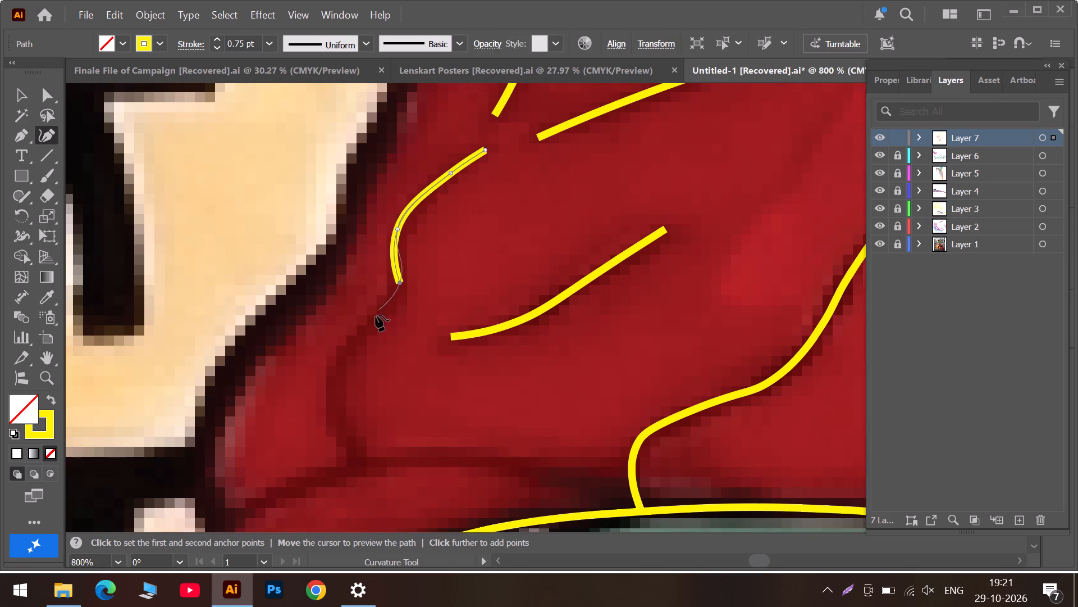
click(395, 255)
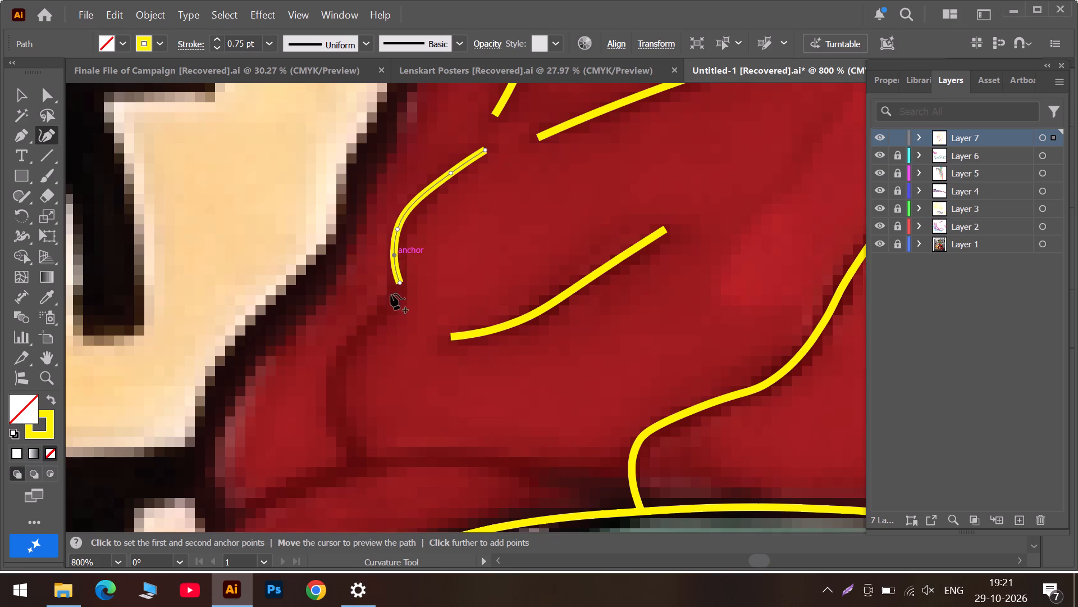
click(360, 337)
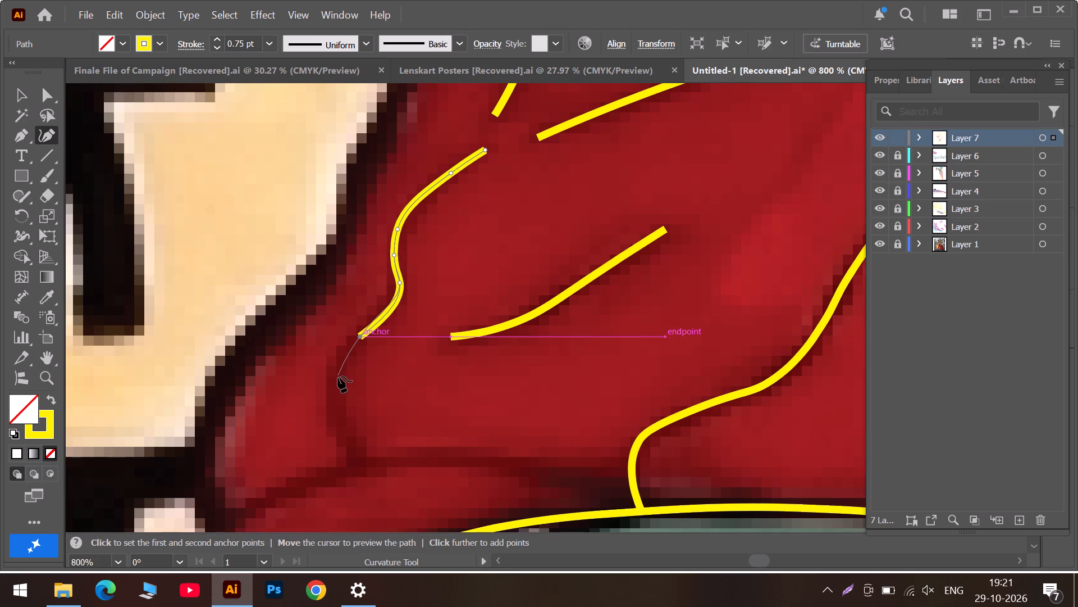
click(337, 381)
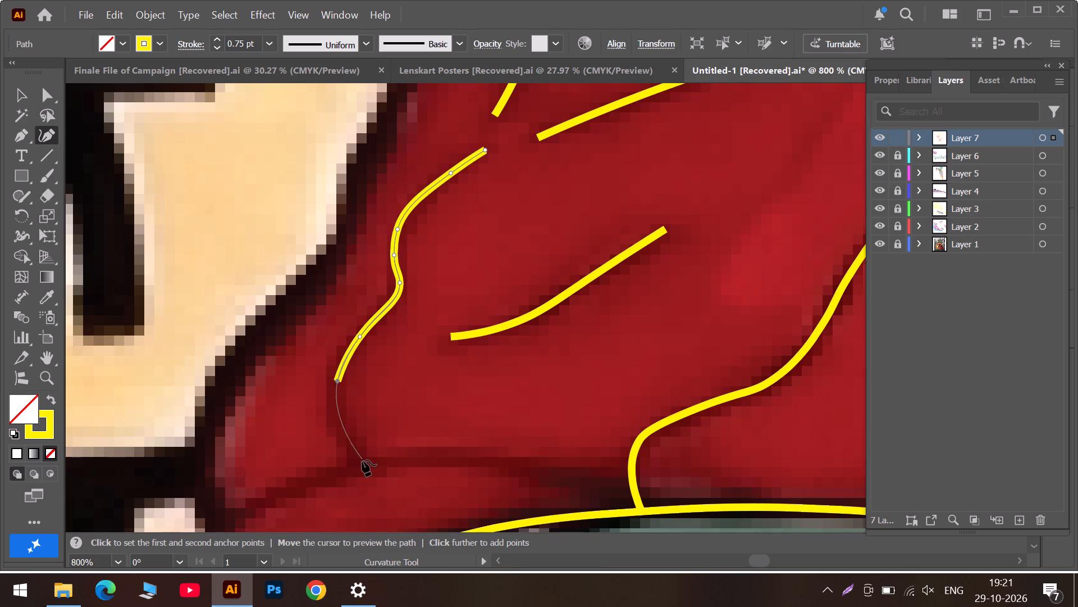
click(362, 460)
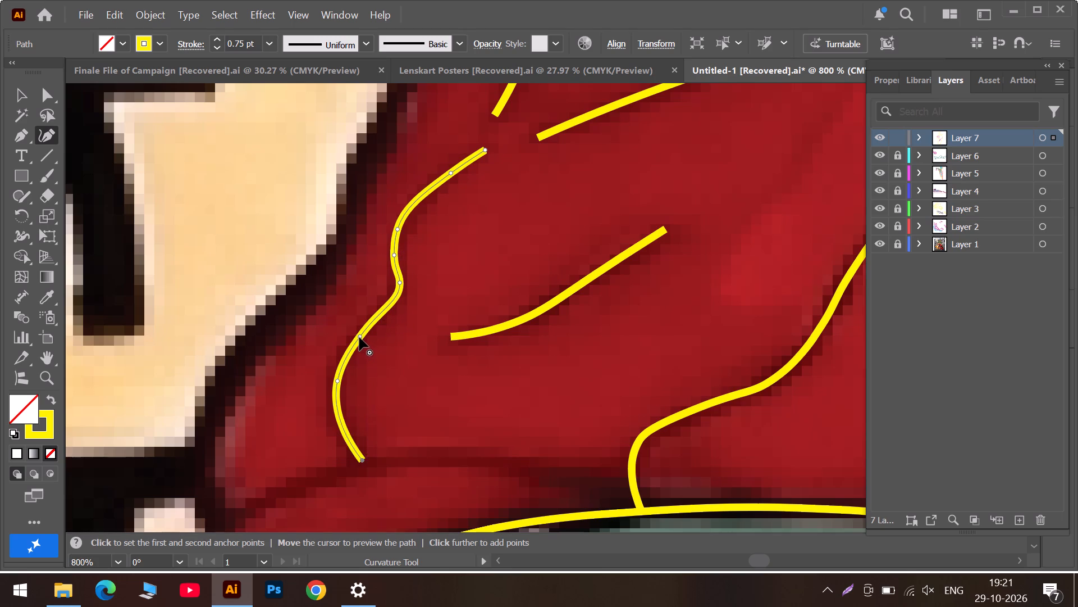
drag(359, 337, 350, 343)
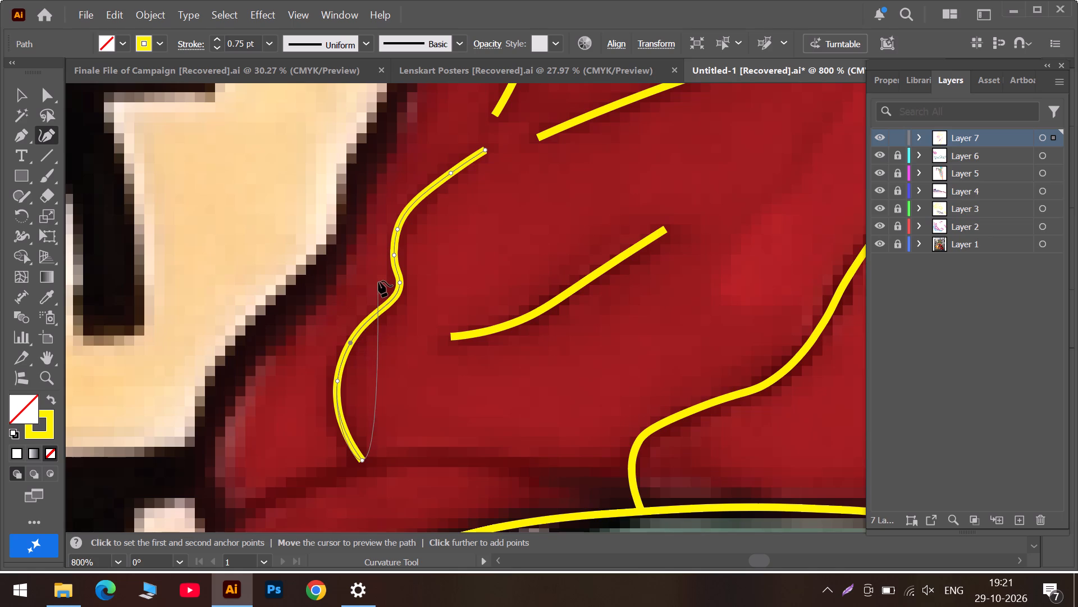
key(Escape)
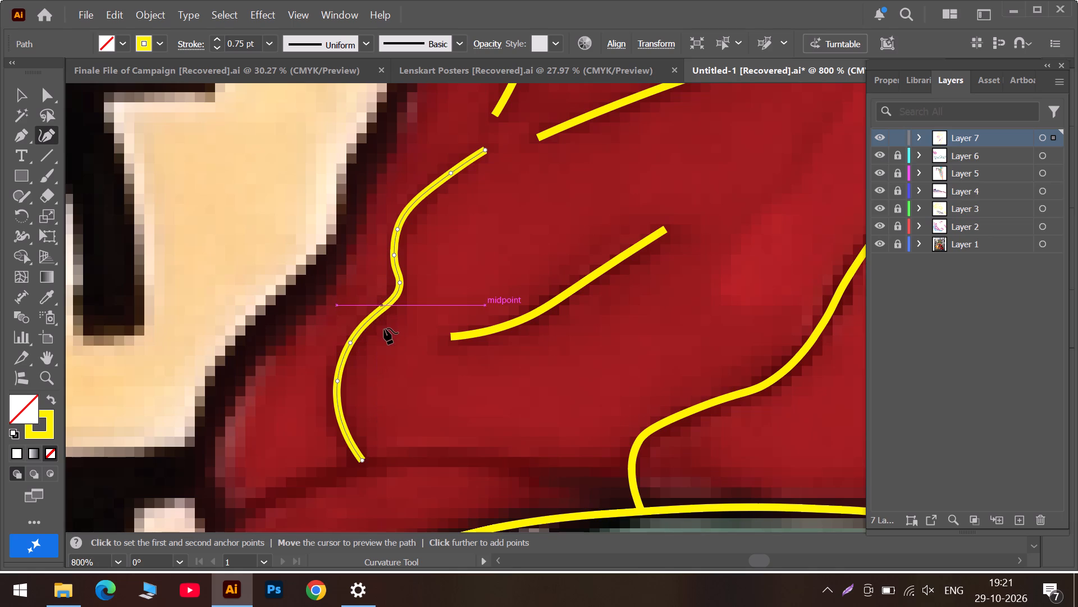
Start a hem band path beside the fold's junction with the trousers, tracing its upper edge to the jacket's back outline.
scroll(384, 328, down, 2)
alt+scroll(384, 328, down, 2)
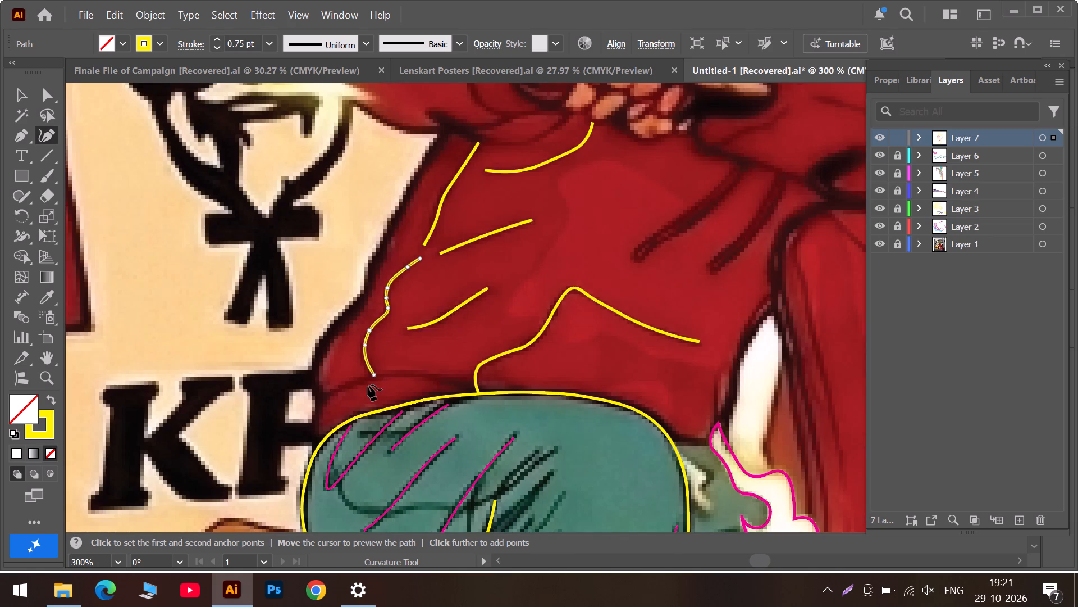
scroll(367, 378, up, 5)
scroll(412, 276, up, 5)
scroll(416, 324, down, 13)
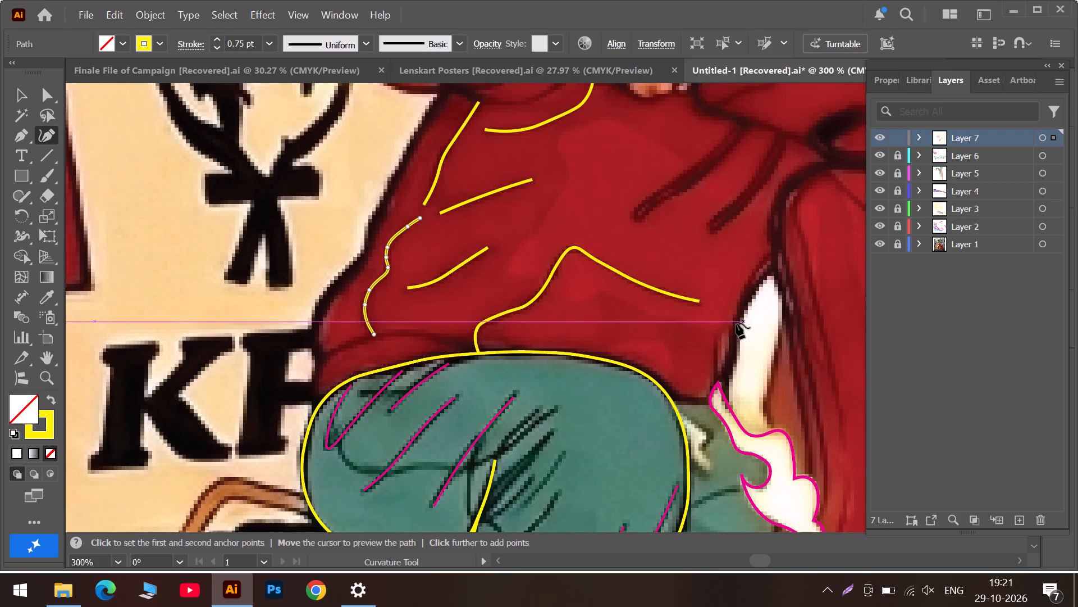
scroll(706, 331, down, 3)
scroll(438, 299, down, 2)
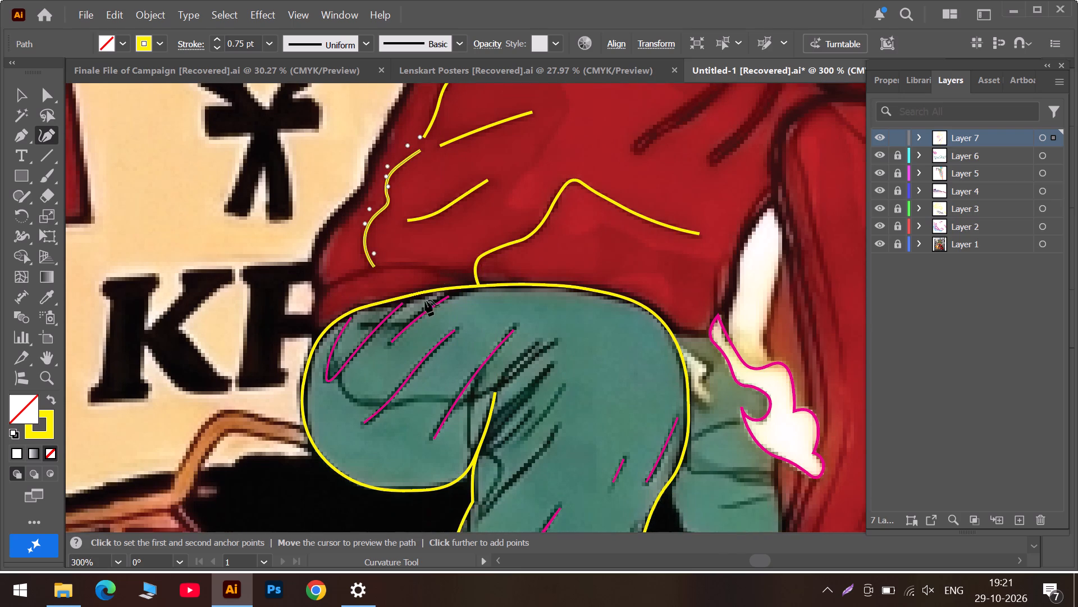
alt+scroll(474, 279, up, 4)
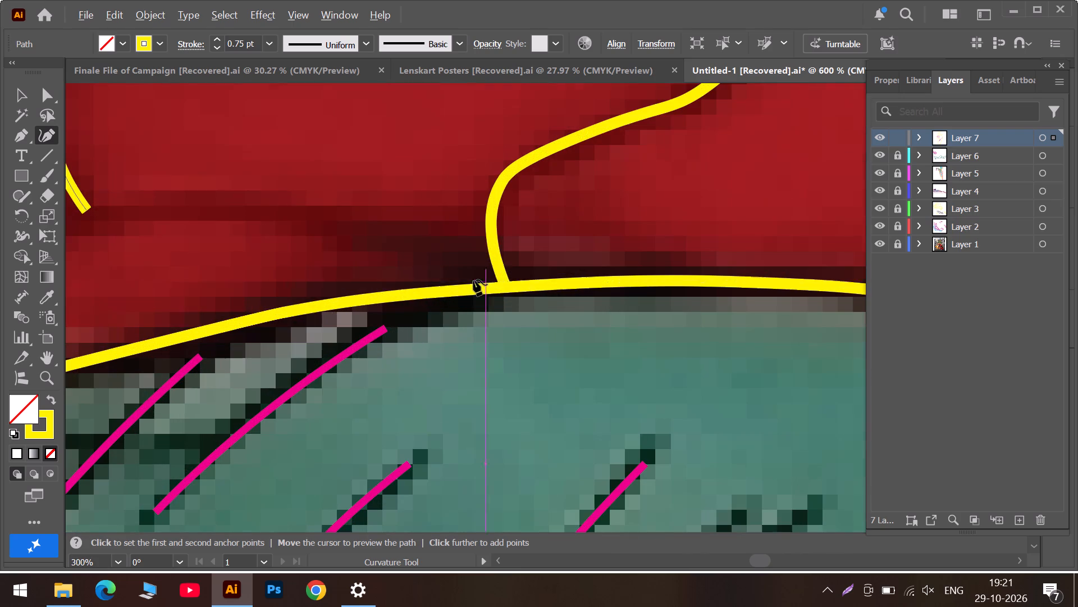
click(481, 268)
click(374, 233)
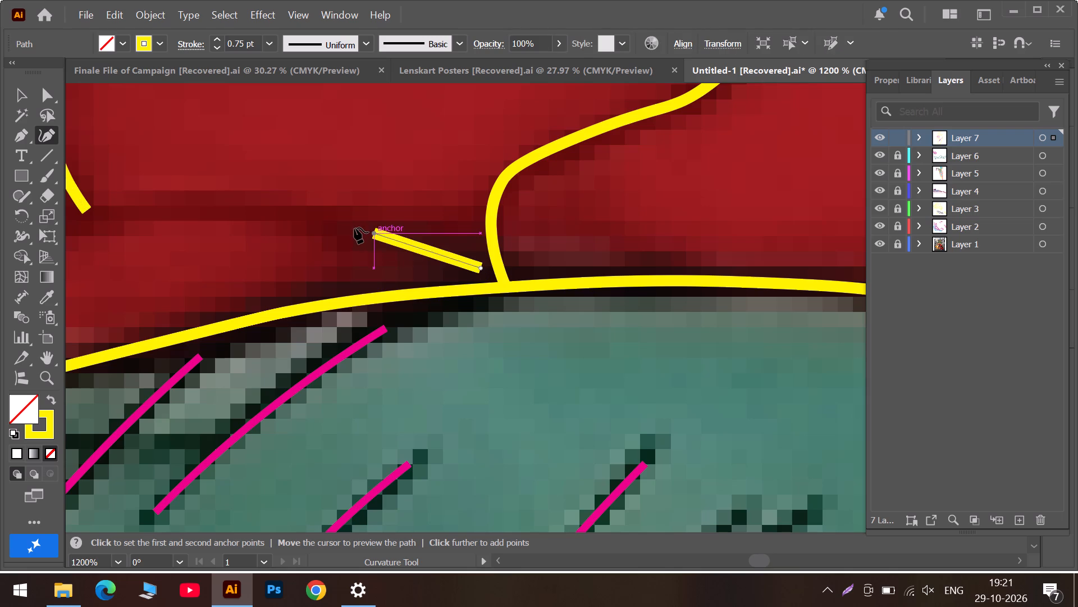
click(184, 205)
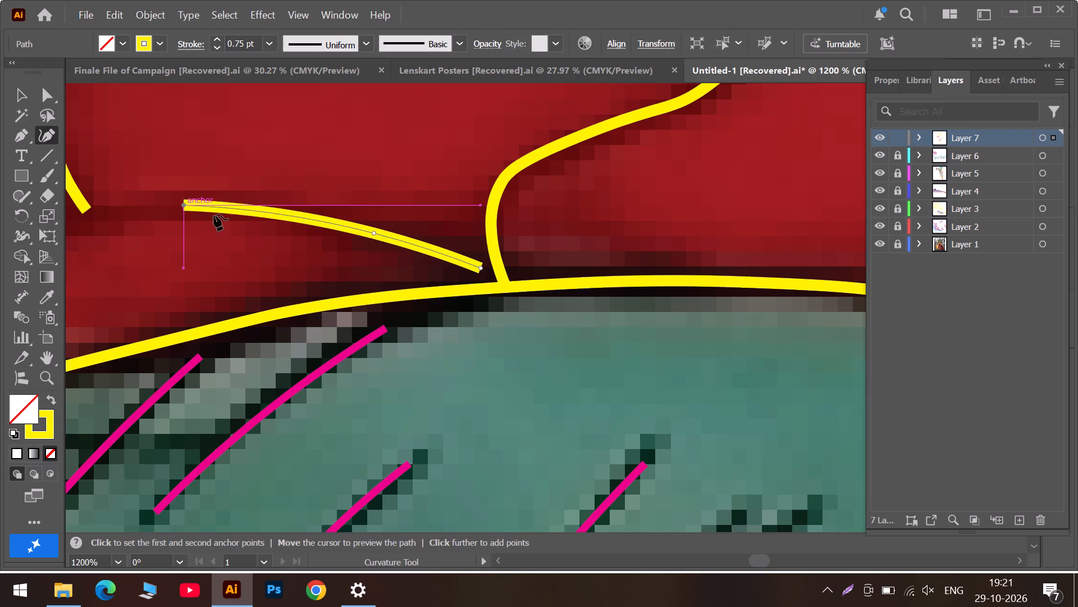
click(708, 555)
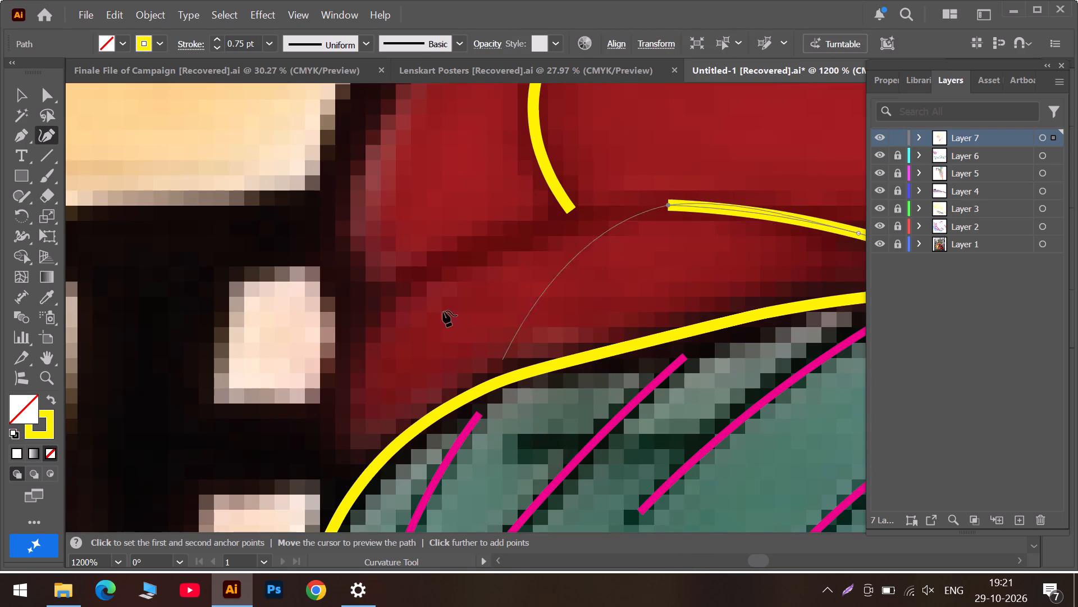
click(350, 327)
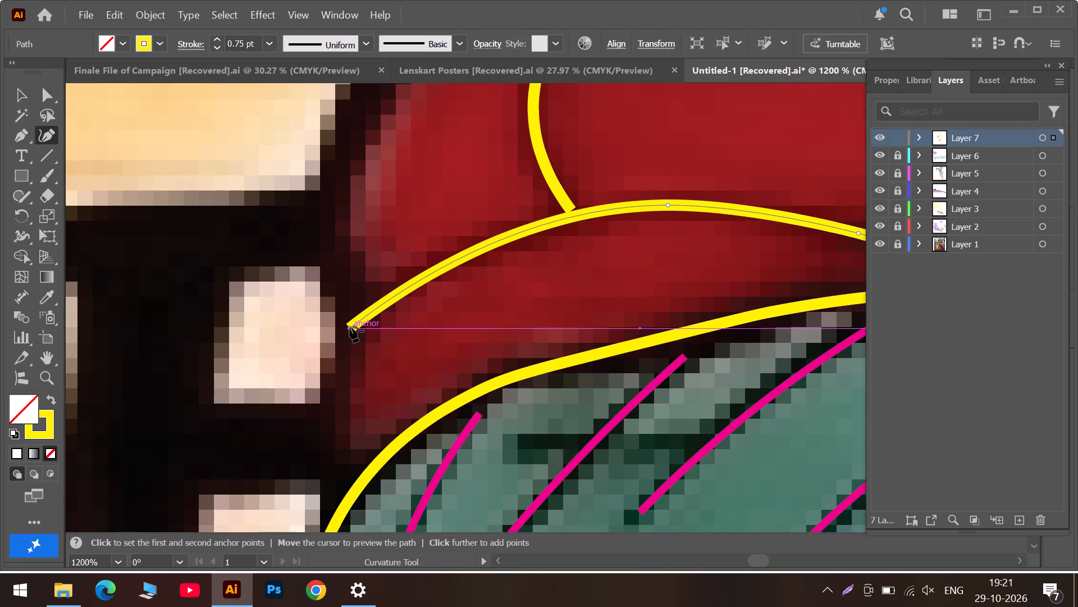
Make a corner at the back end of the hem's upper edge and trace the hem's back side down toward the trouser outline.
double_click(350, 327)
click(335, 385)
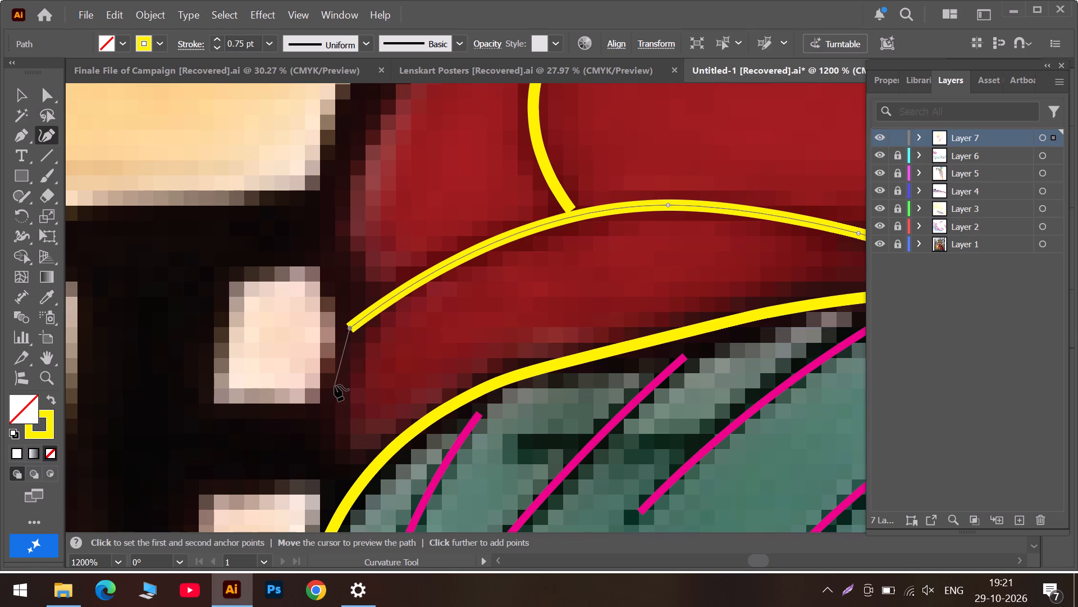
click(330, 493)
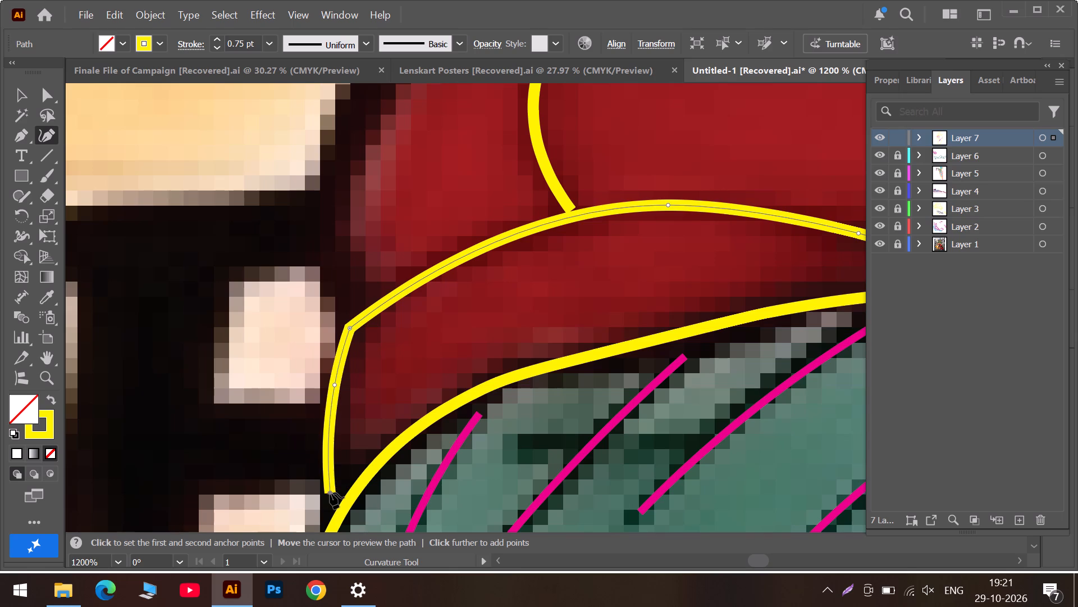
Change the hem path's stroke colour to the light blue recent colour.
click(157, 43)
click(112, 124)
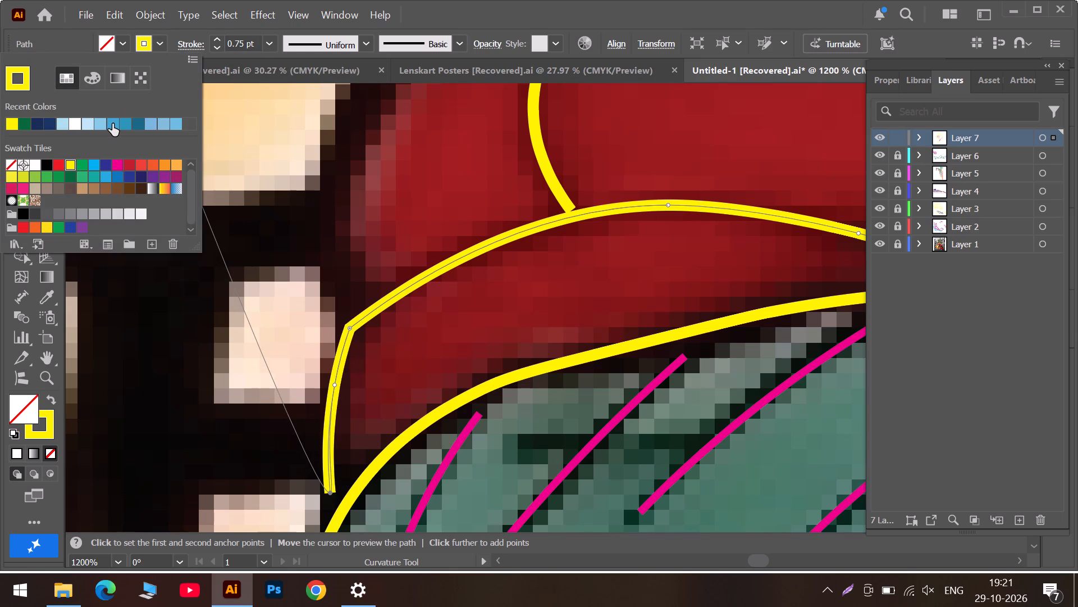
Make a corner at the bottom of the hem's back side, trace its lower edge along the trousers outline, and close the path.
click(330, 492)
double_click(330, 492)
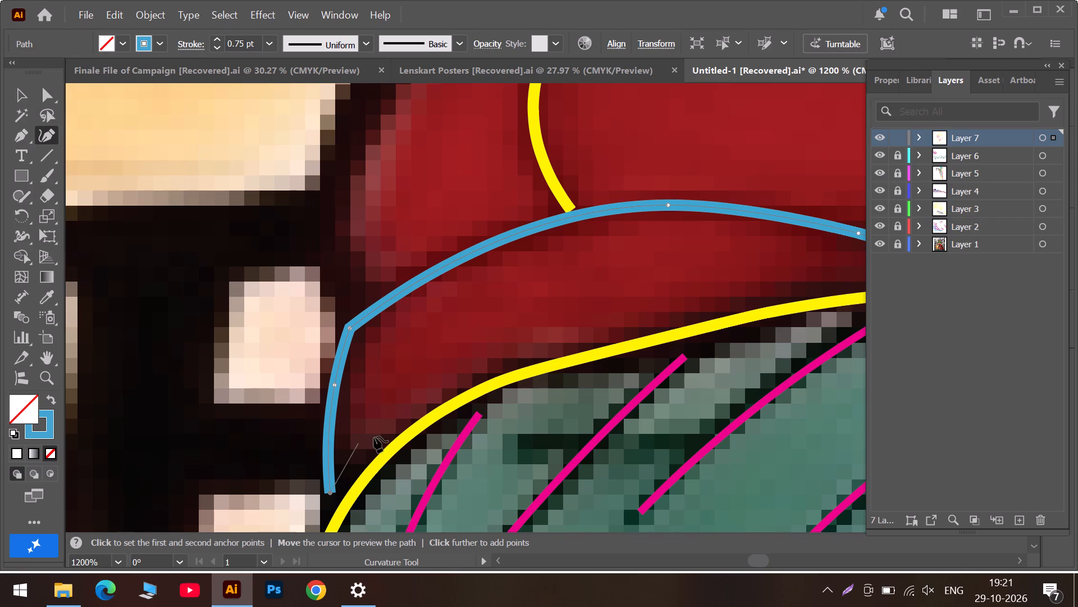
click(379, 436)
click(518, 355)
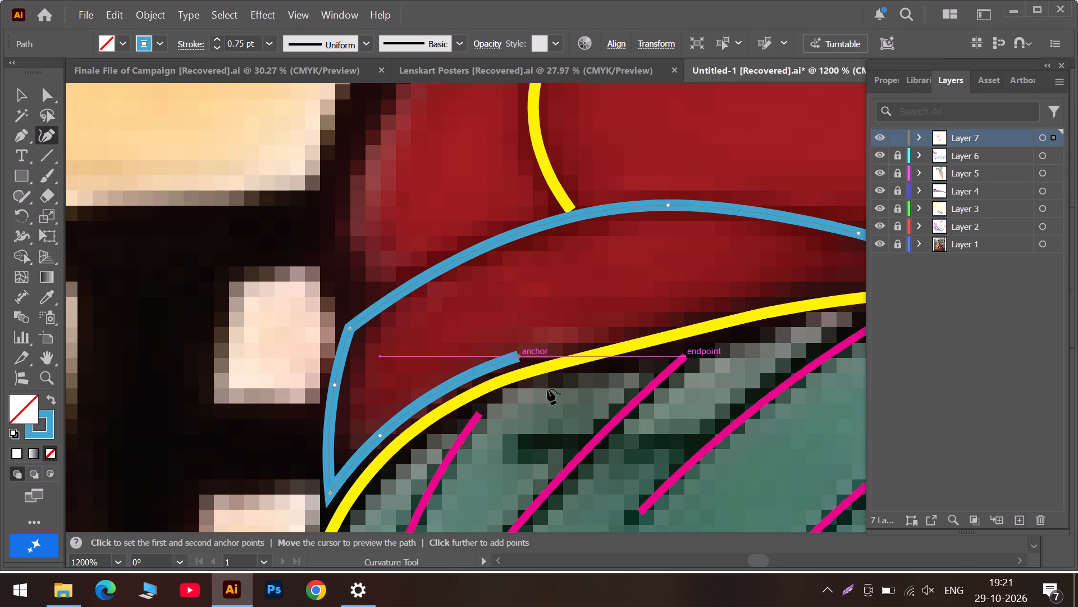
click(783, 560)
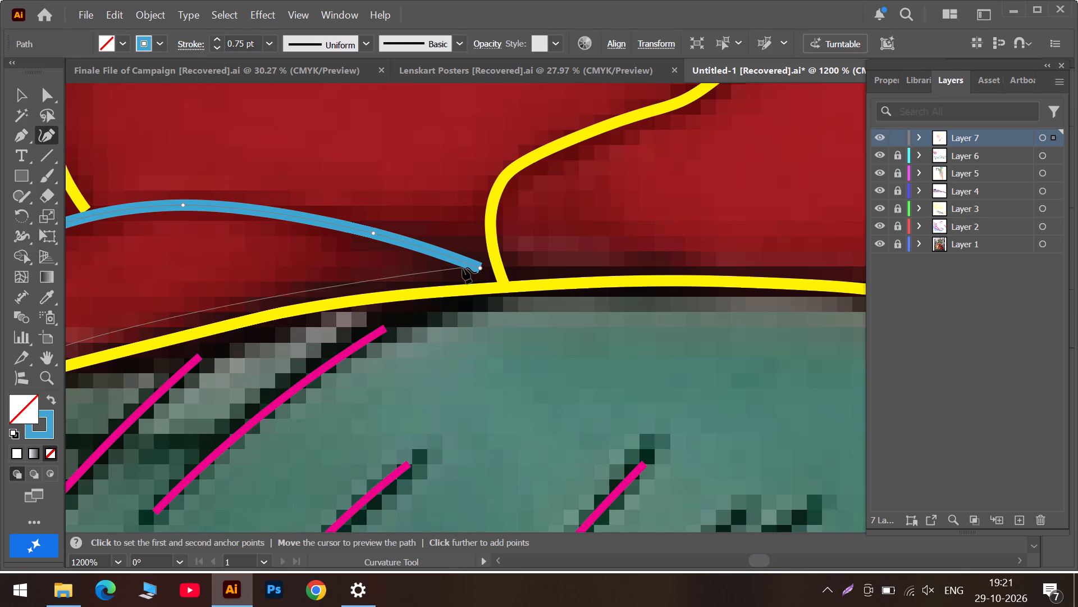
click(478, 270)
double_click(478, 270)
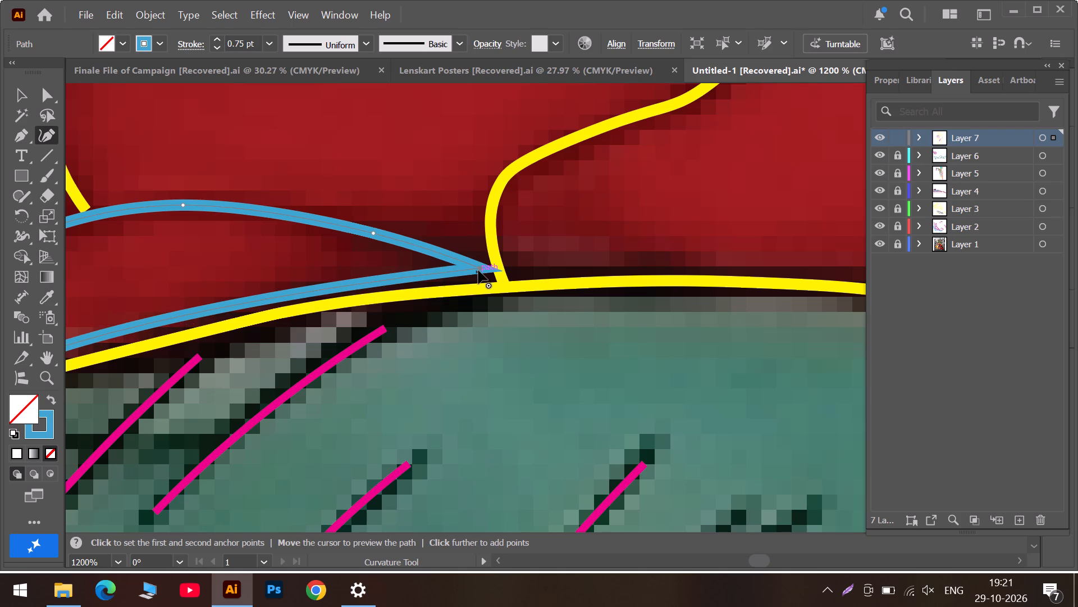
Move the hem path's front corner onto the junction of the wavy fold and the yellow trousers outline.
drag(478, 270, 504, 285)
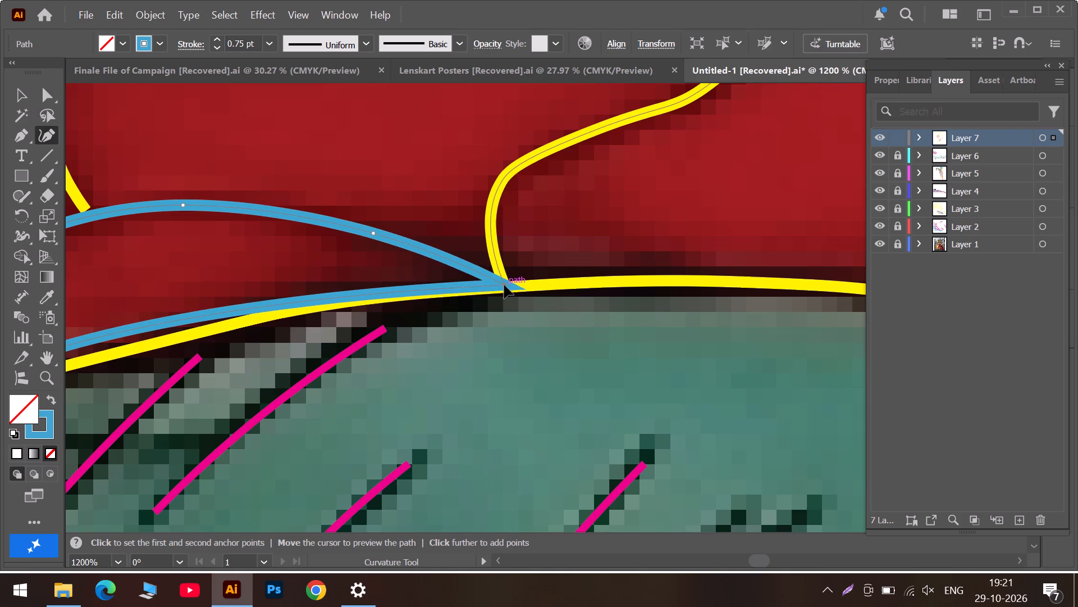
drag(504, 285, 507, 286)
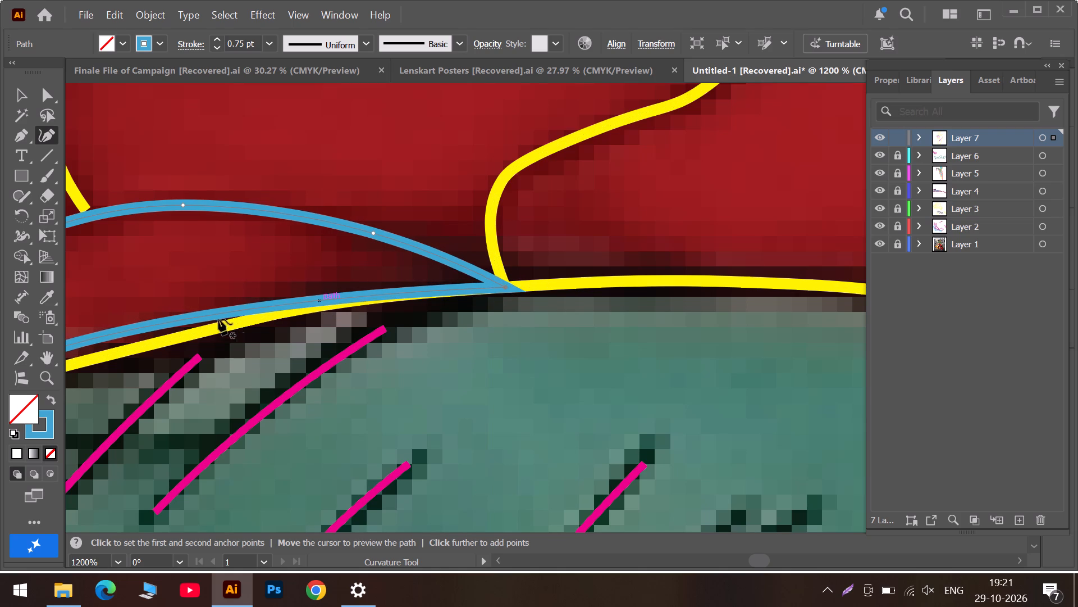
Add and adjust points along the hem's lower edge so its front and middle stretches follow the yellow trousers outline.
drag(262, 307, 266, 314)
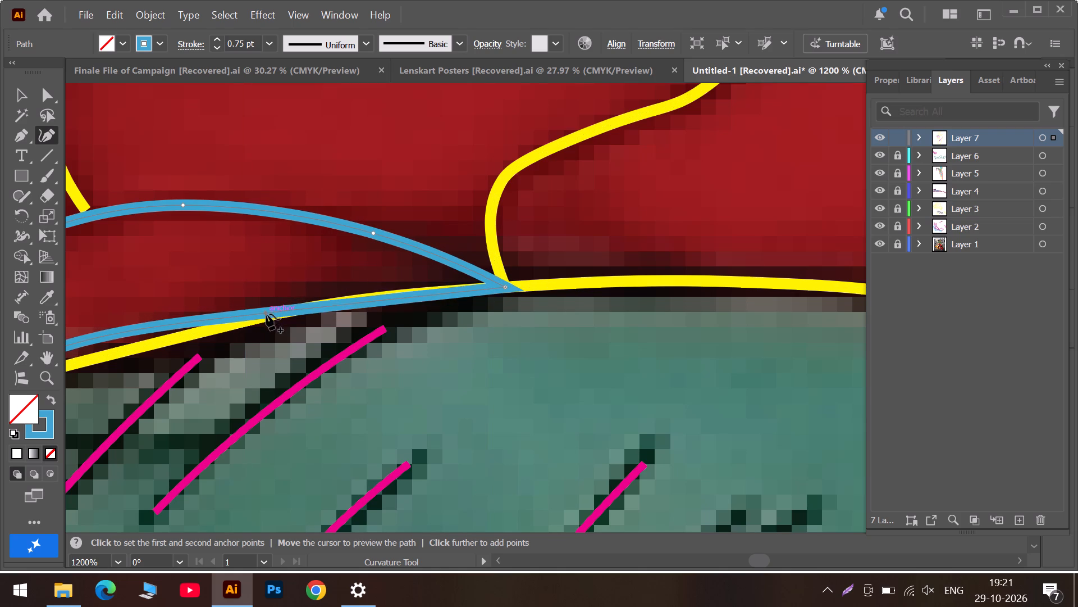
drag(266, 314, 302, 302)
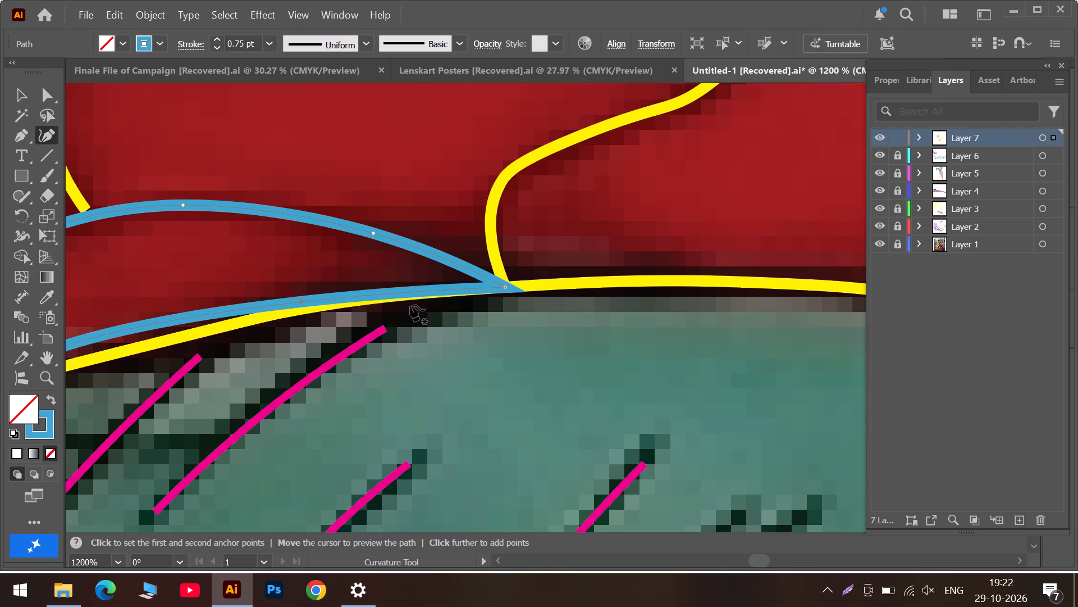
click(419, 292)
click(419, 292)
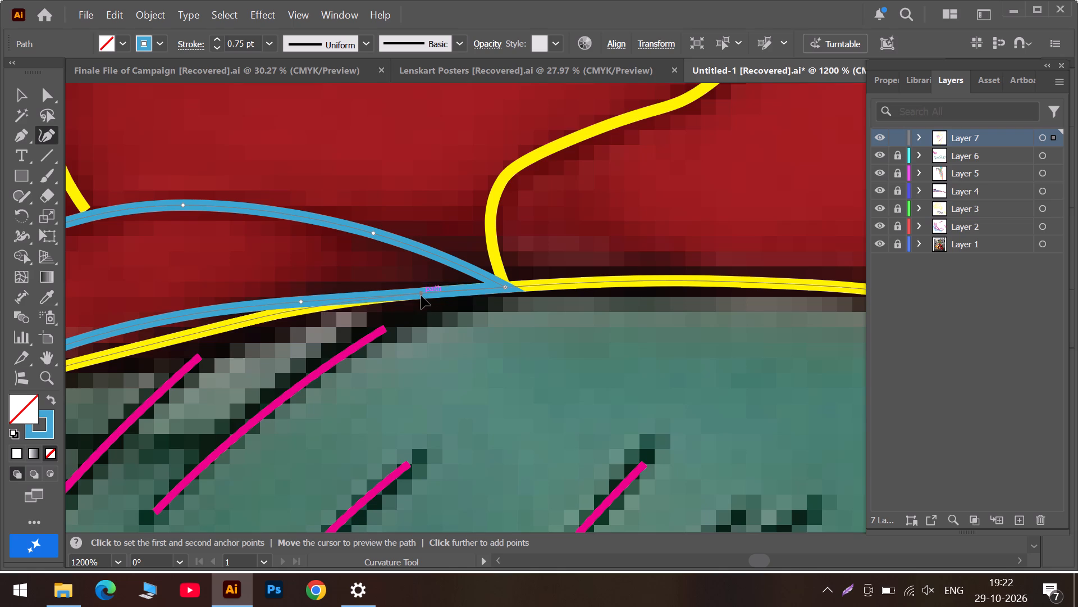
drag(300, 303, 302, 305)
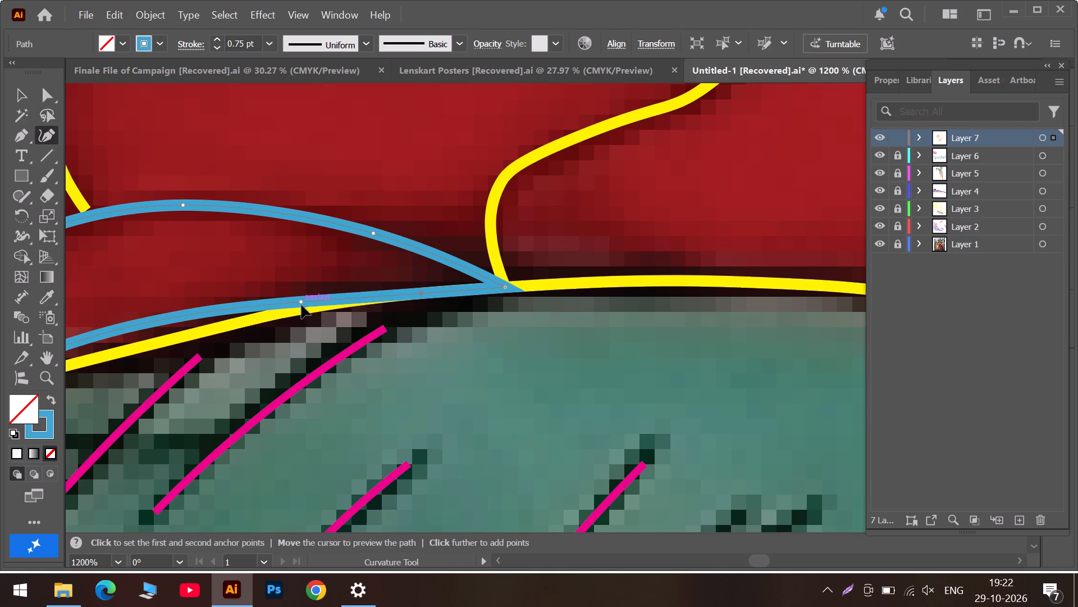
drag(302, 305, 303, 309)
click(718, 564)
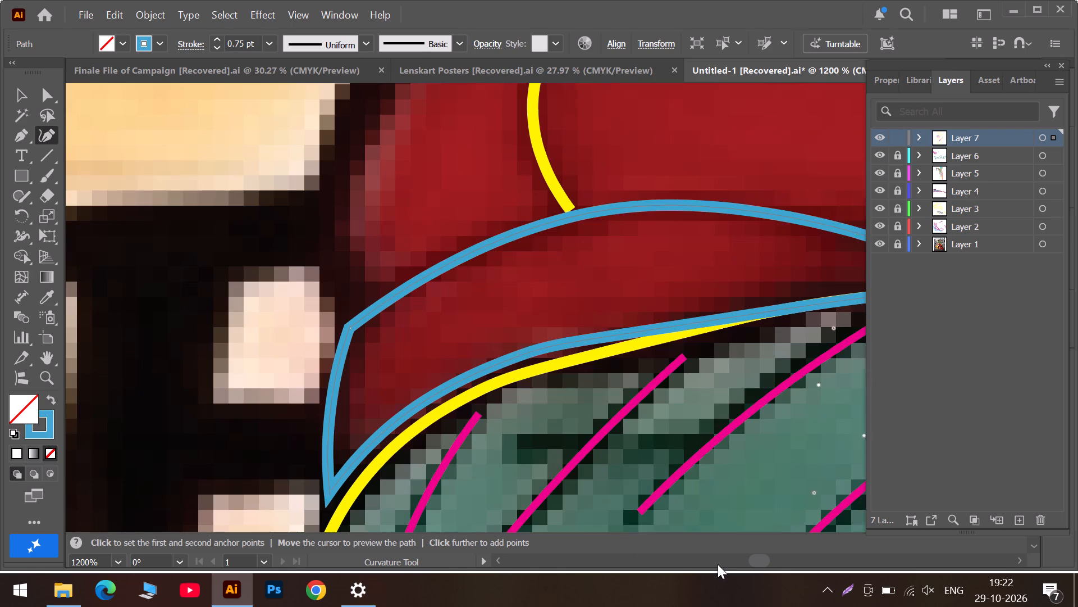
drag(514, 355, 514, 363)
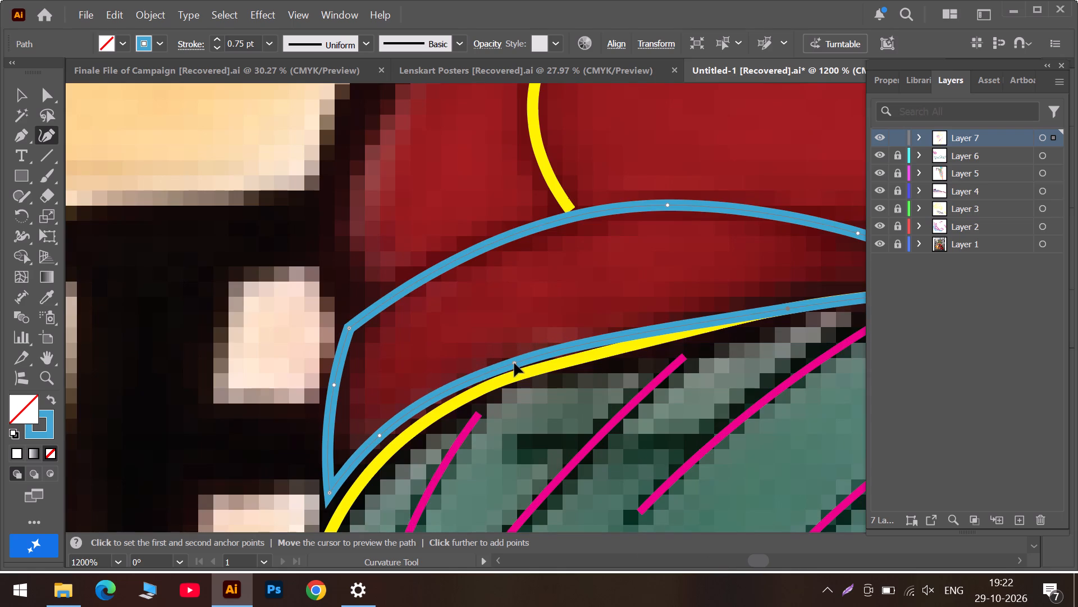
drag(514, 363, 528, 371)
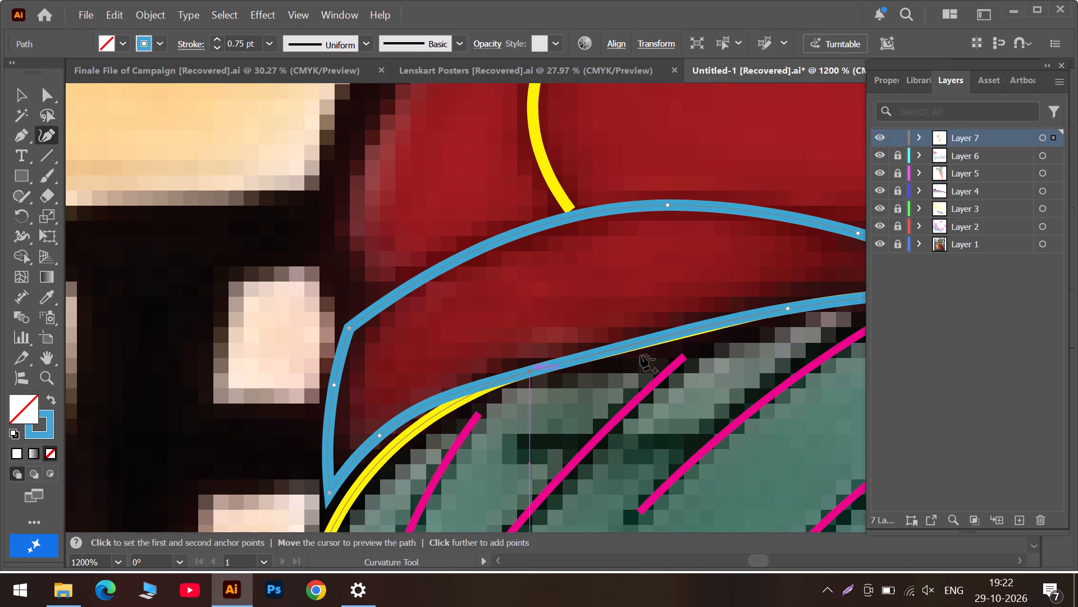
drag(684, 329, 679, 333)
Pull the hem path's bottom back corner further down toward the yellow trousers outline.
scroll(391, 405, down, 6)
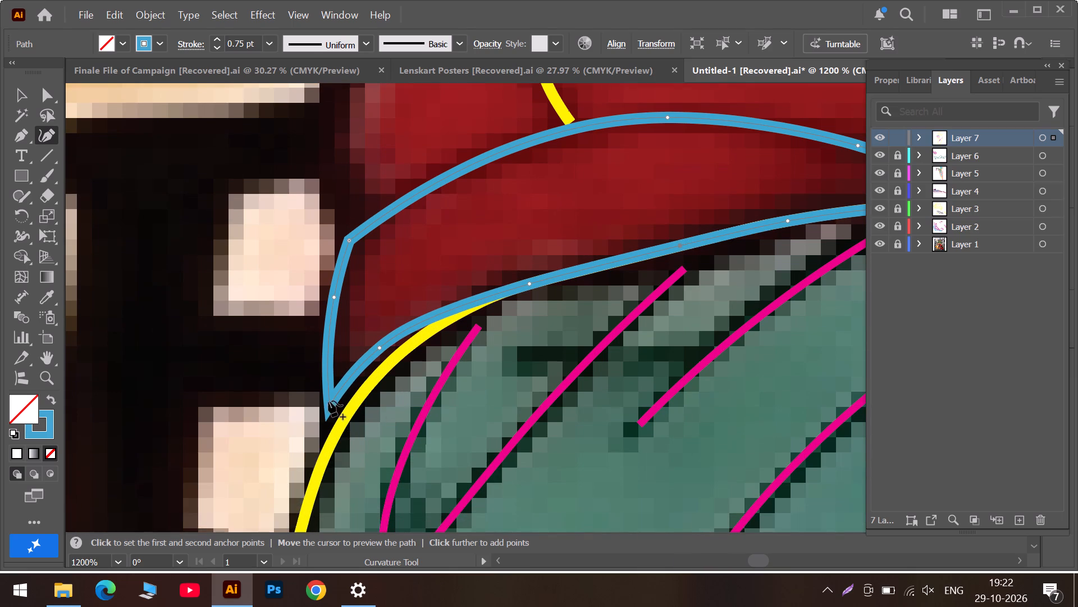
drag(331, 405, 325, 427)
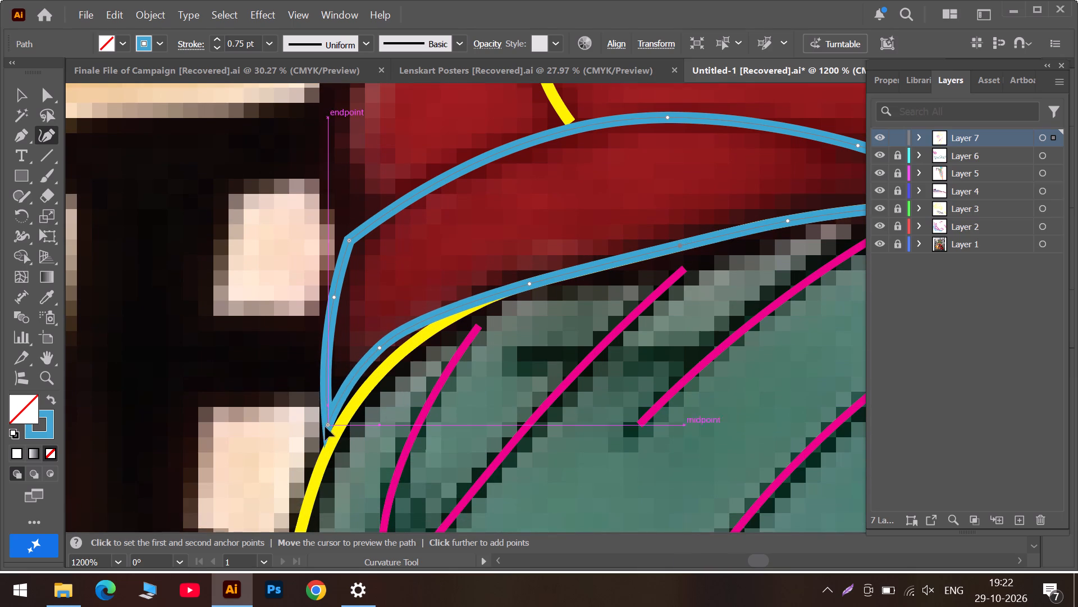
drag(325, 427, 319, 451)
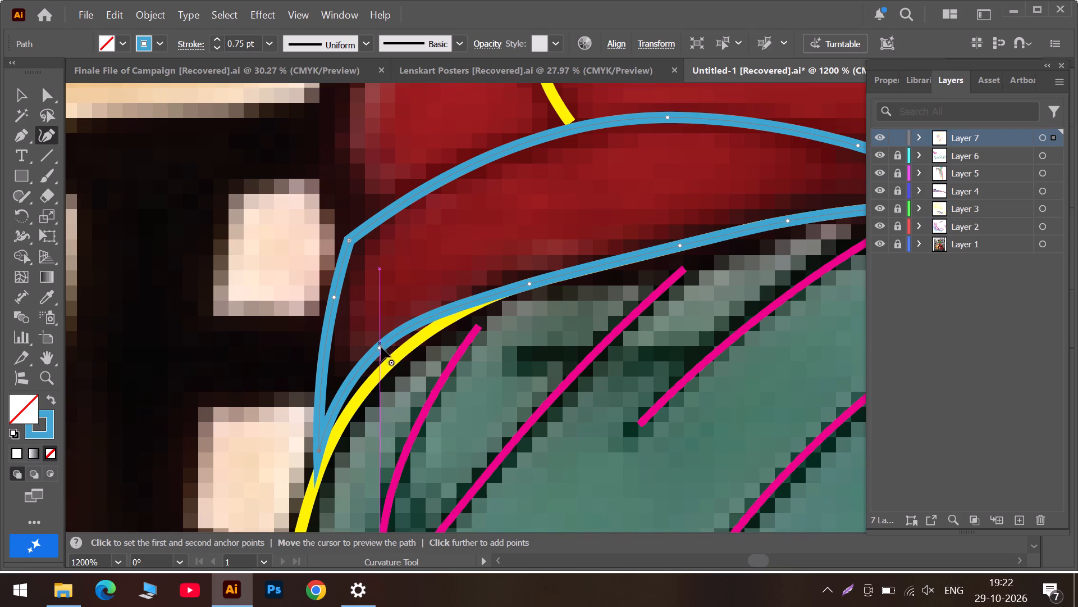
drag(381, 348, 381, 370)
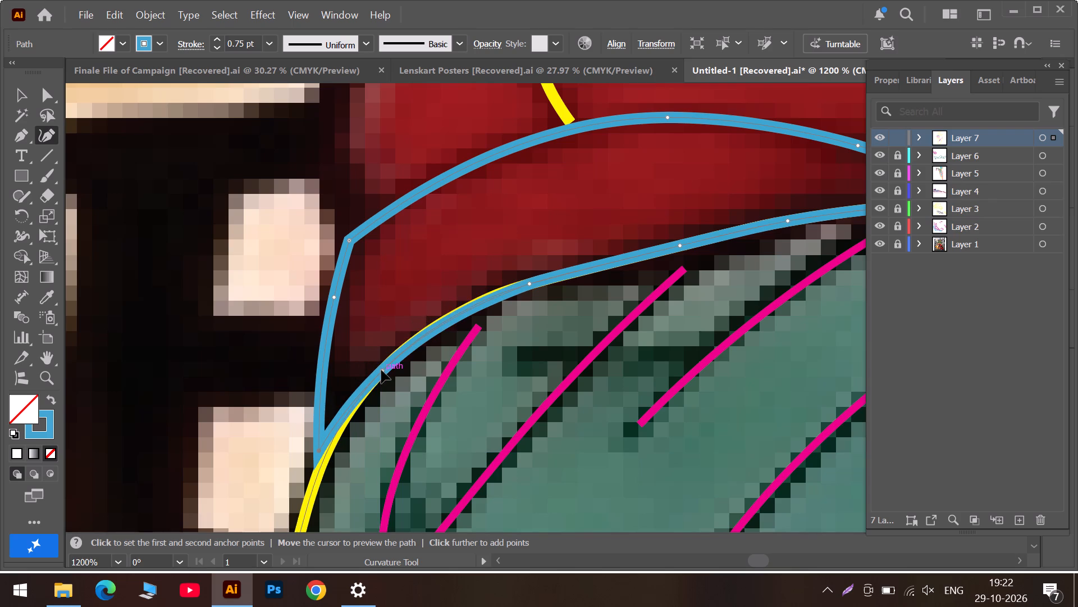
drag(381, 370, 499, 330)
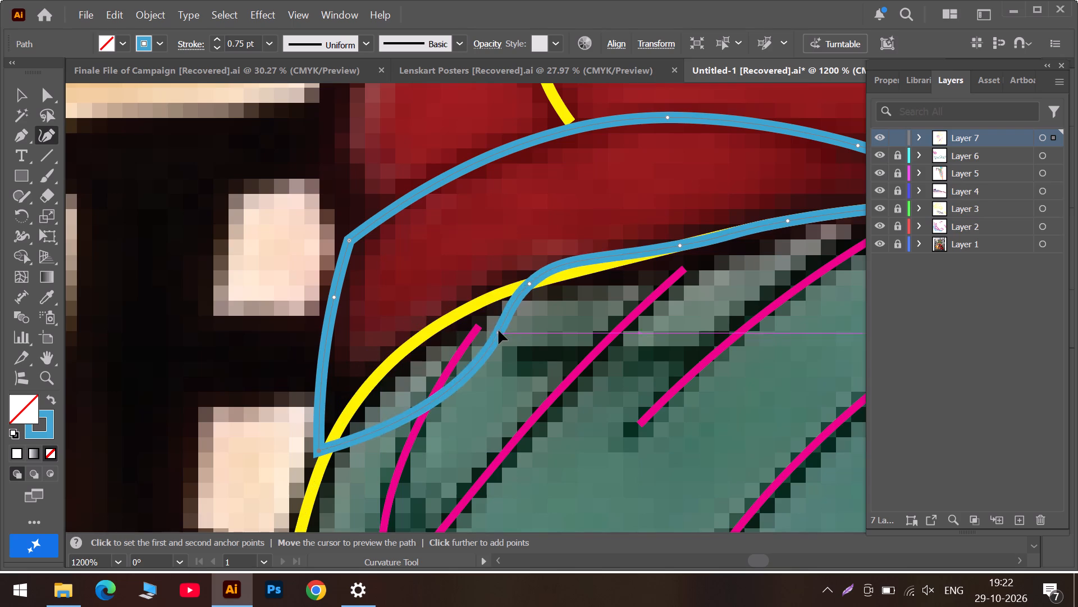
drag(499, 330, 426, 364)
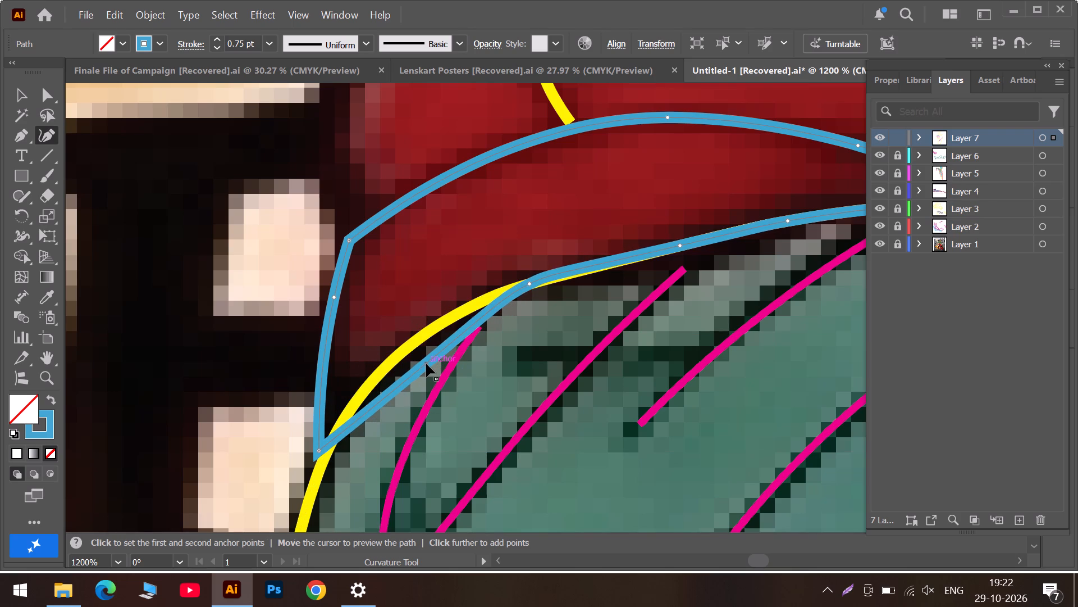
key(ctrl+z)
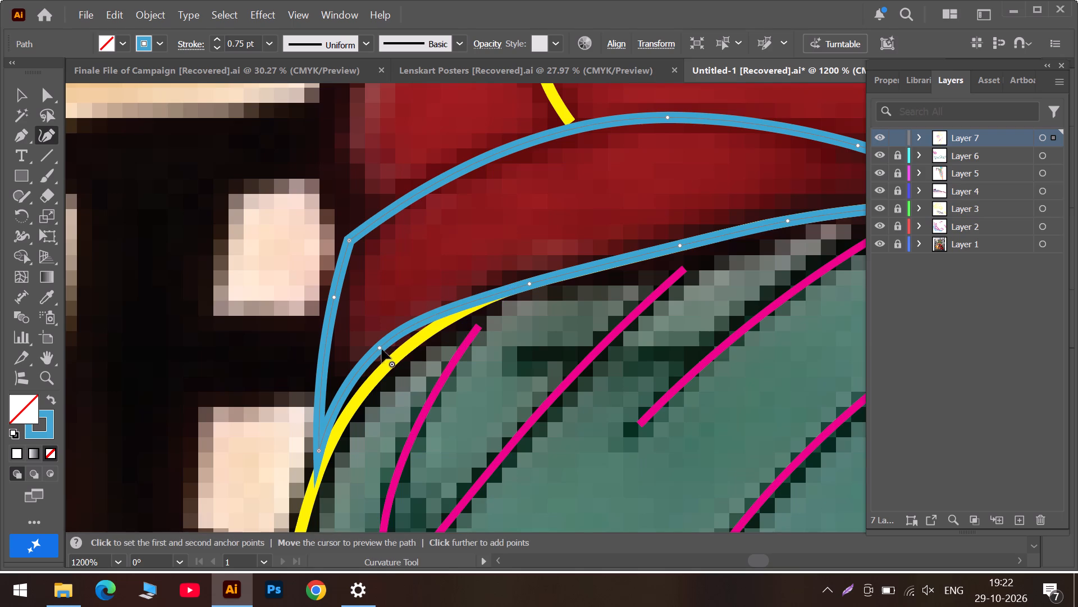
Shift the curve point nearest the bottom back corner so the hem's lower edge bends along the trousers outline.
drag(381, 347, 390, 365)
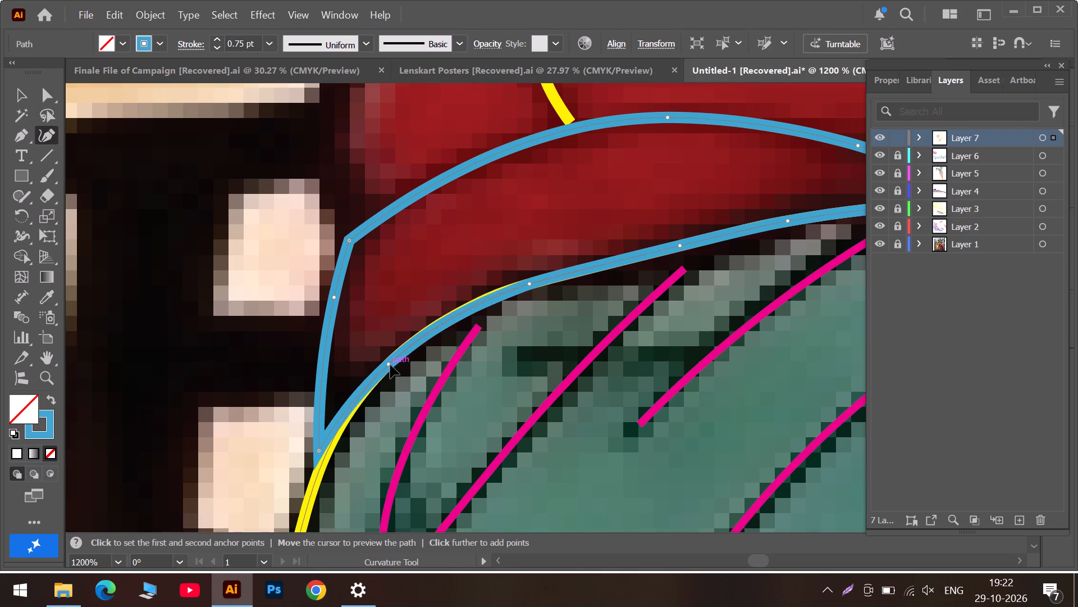
drag(390, 365, 394, 360)
Add a point to the yellow trousers outline near the top of its back curve and adjust it to match the hem edge.
click(496, 295)
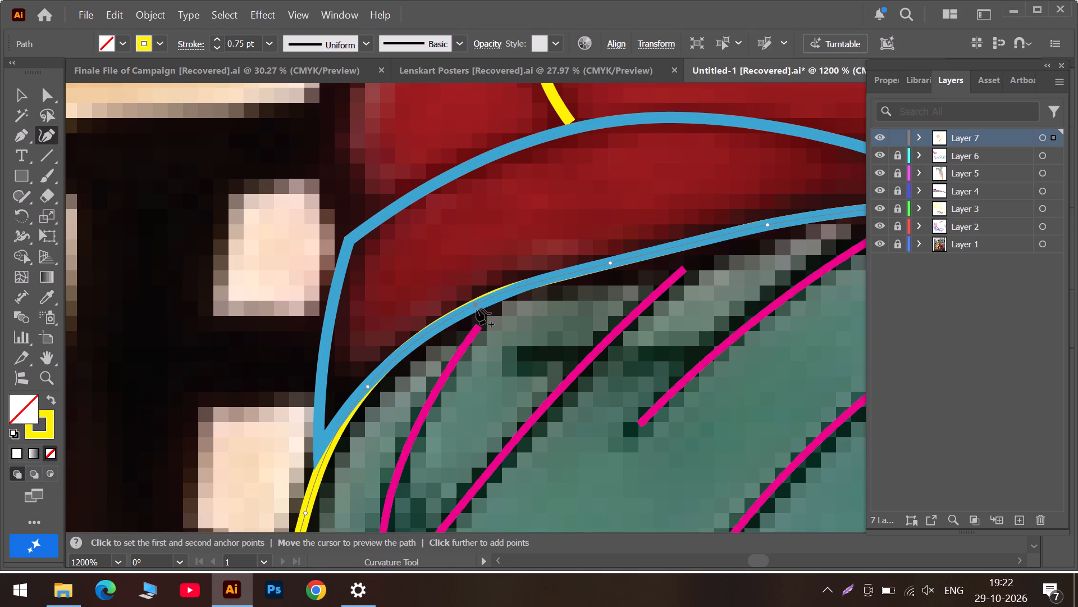
drag(477, 303, 480, 307)
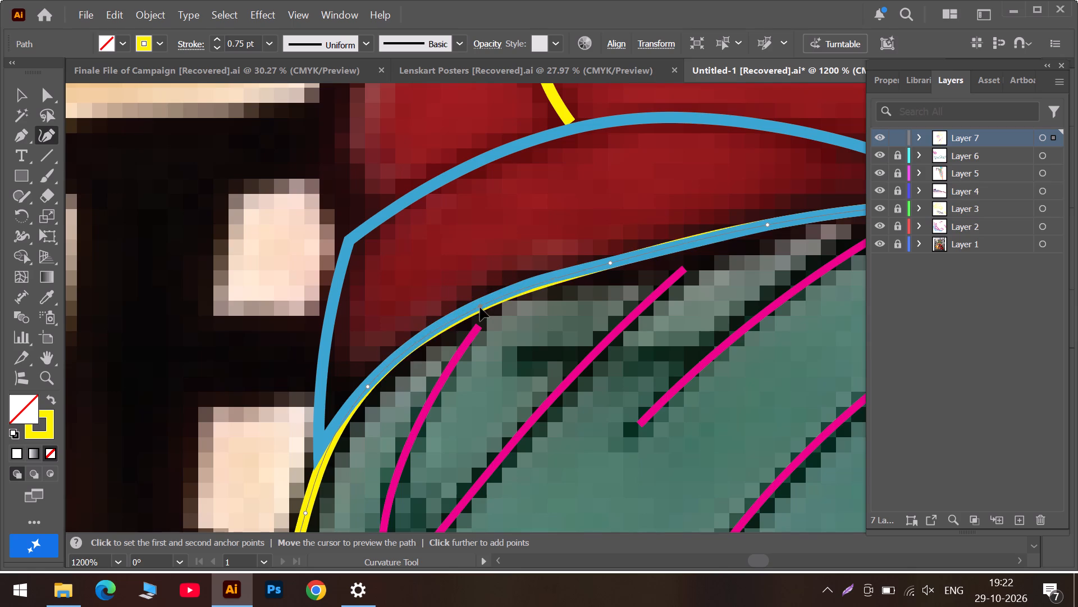
drag(480, 307, 482, 305)
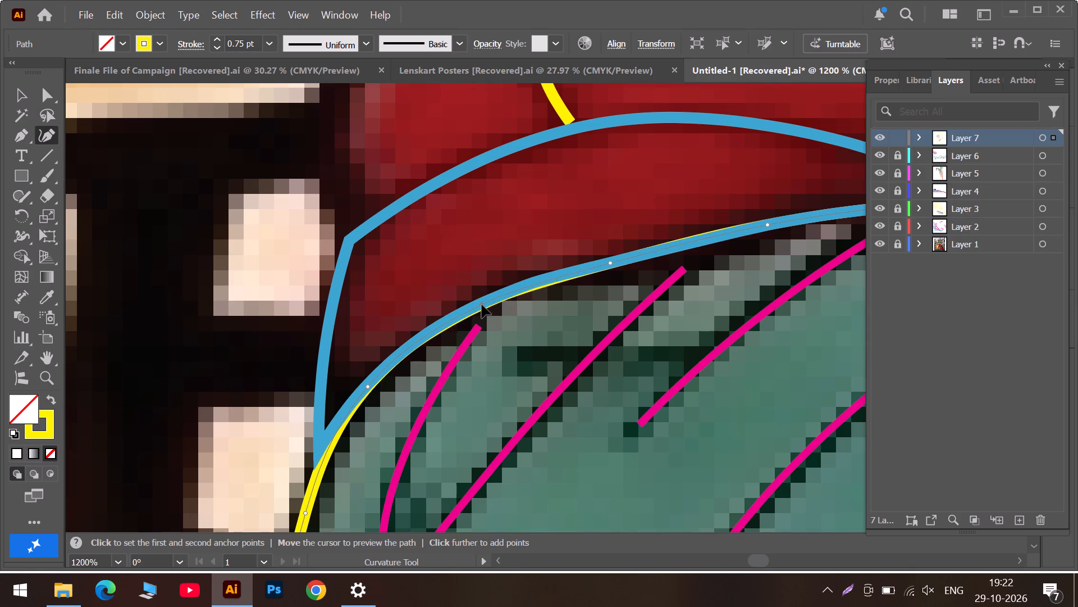
drag(482, 305, 476, 306)
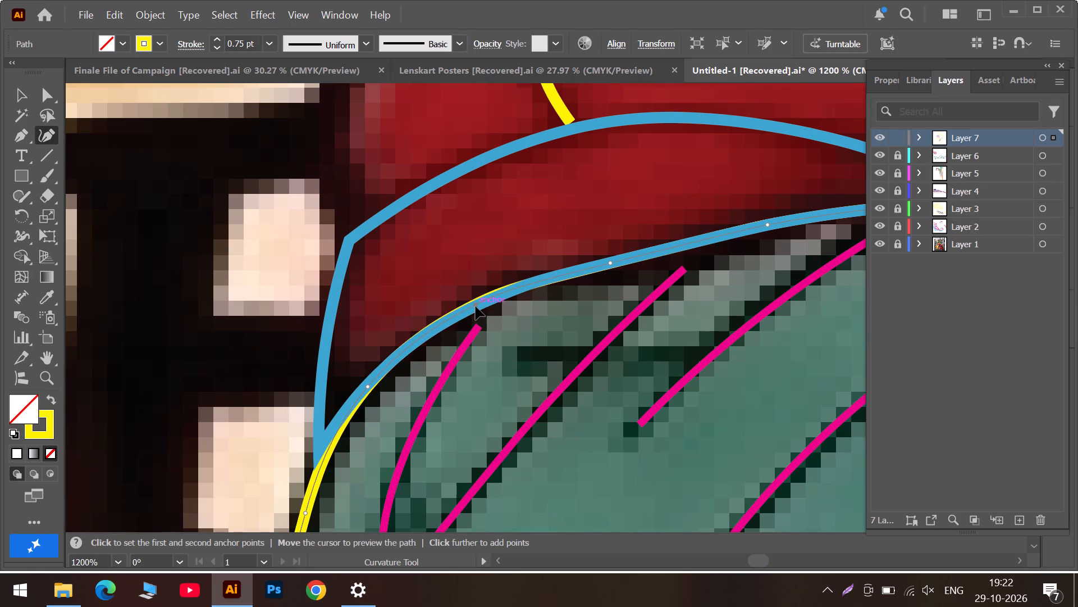
drag(476, 306, 474, 309)
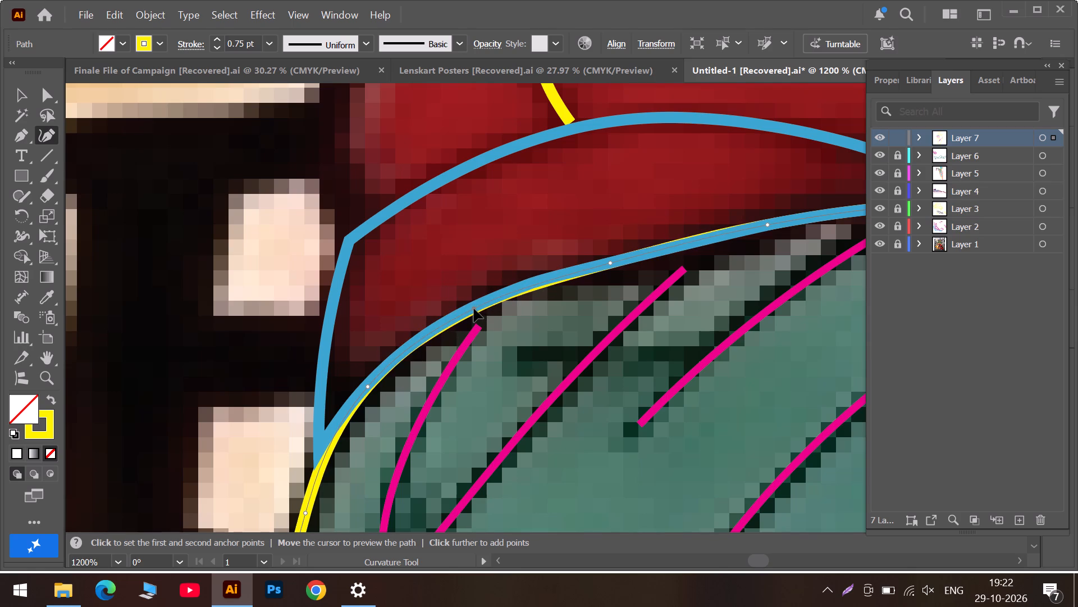
drag(474, 309, 474, 308)
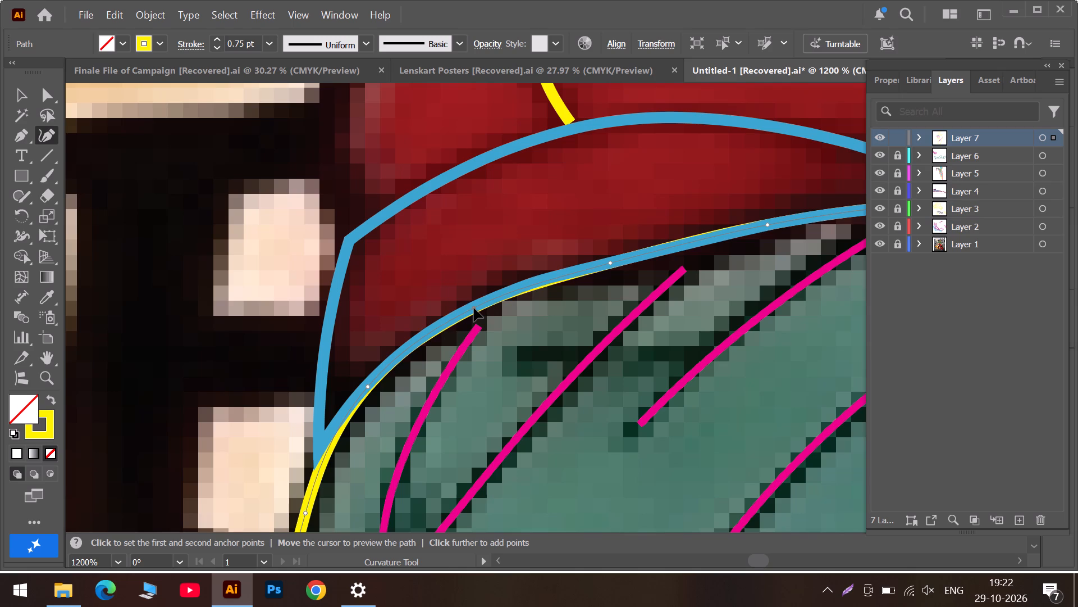
drag(474, 308, 475, 308)
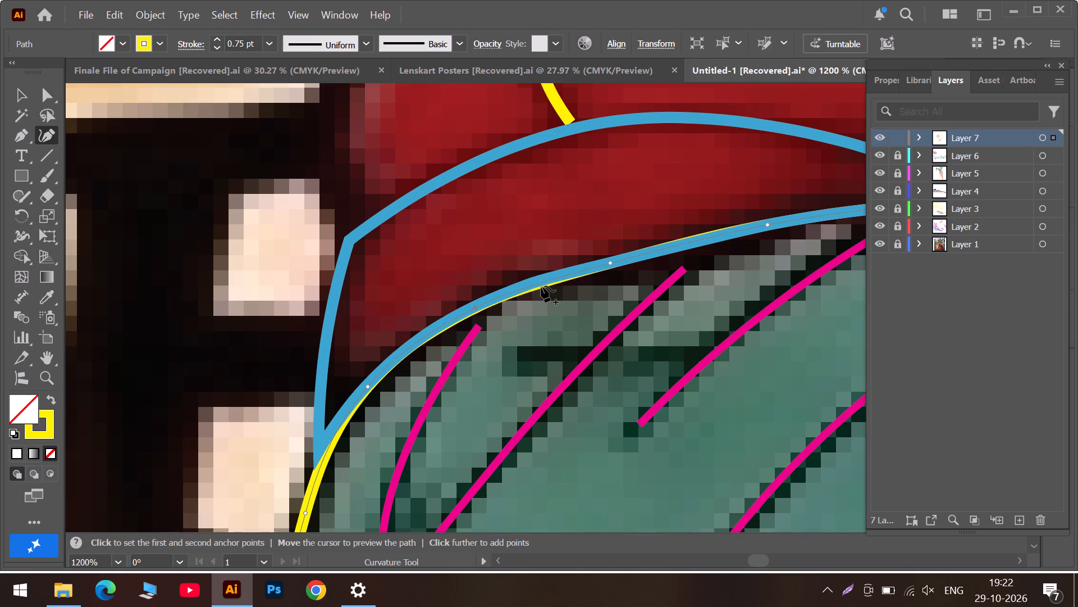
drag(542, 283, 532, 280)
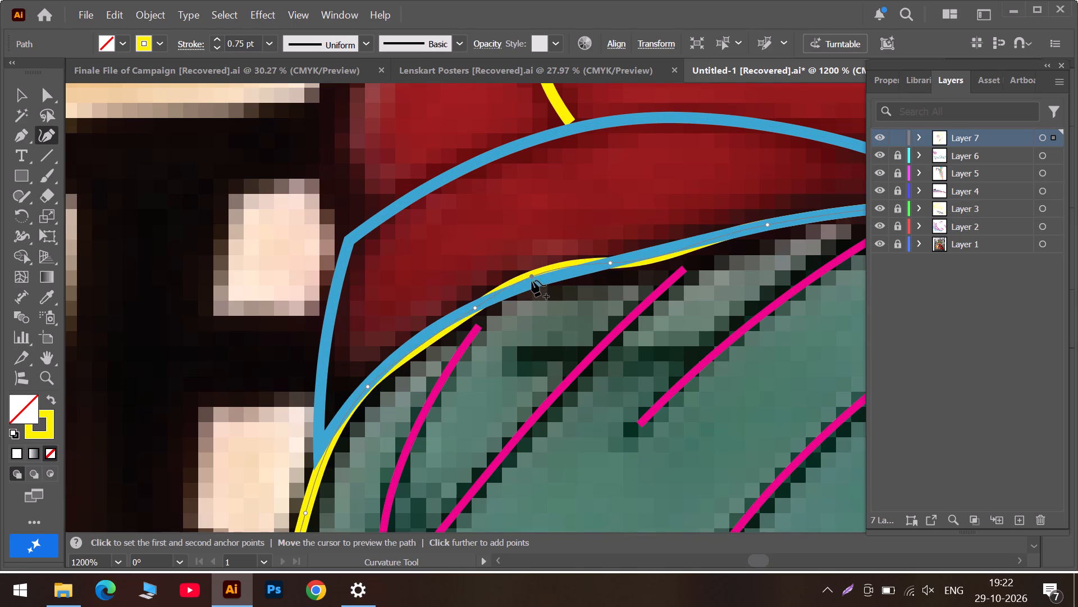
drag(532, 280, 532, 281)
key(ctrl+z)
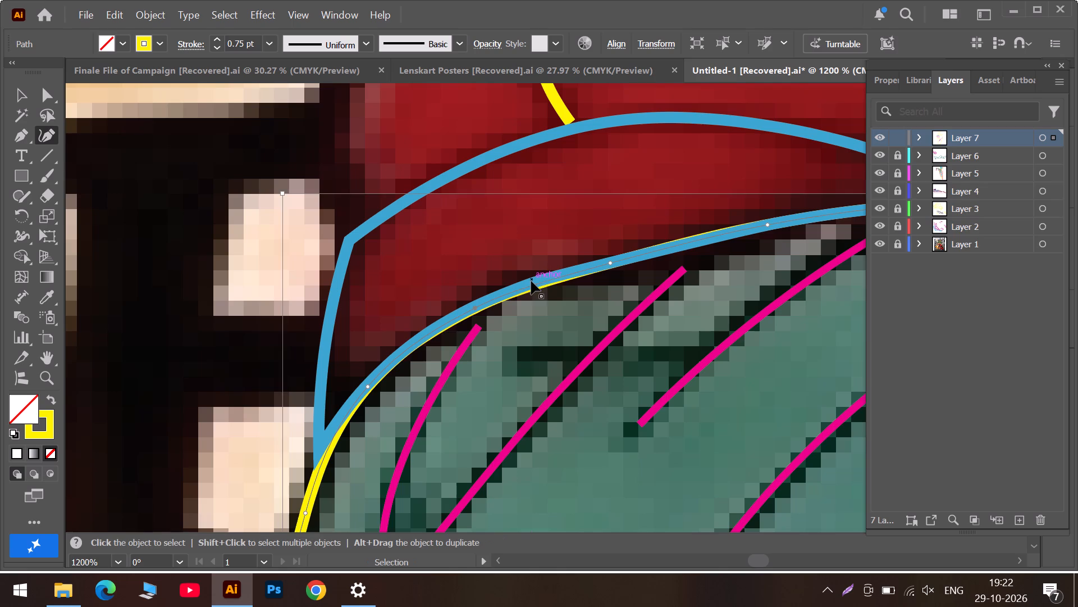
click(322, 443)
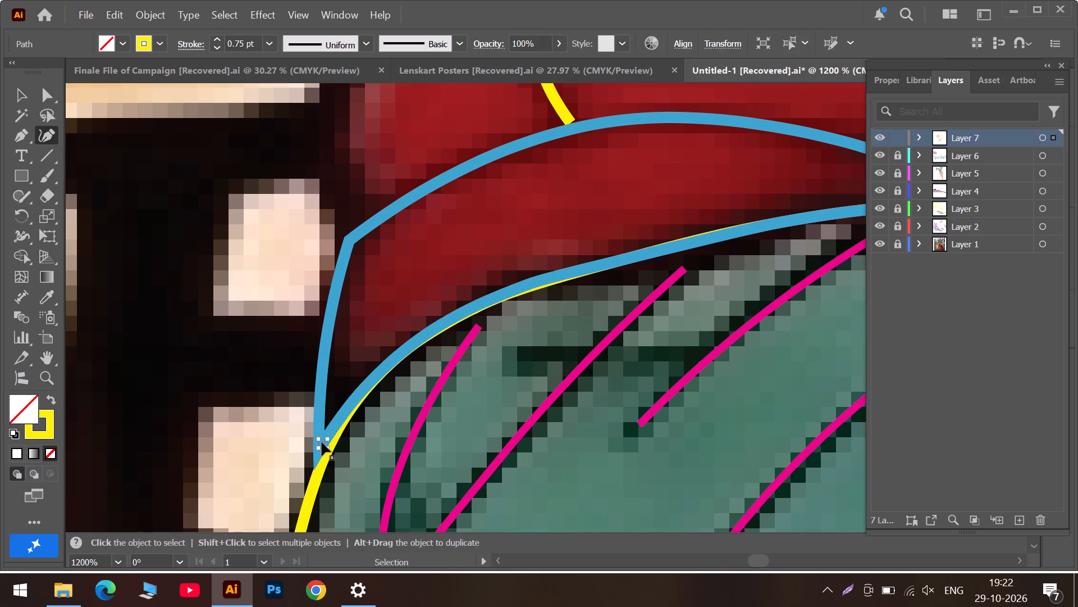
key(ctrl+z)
Reselect the blue hem path and move its bottom back corner slightly lower to meet the trousers outline.
click(19, 96)
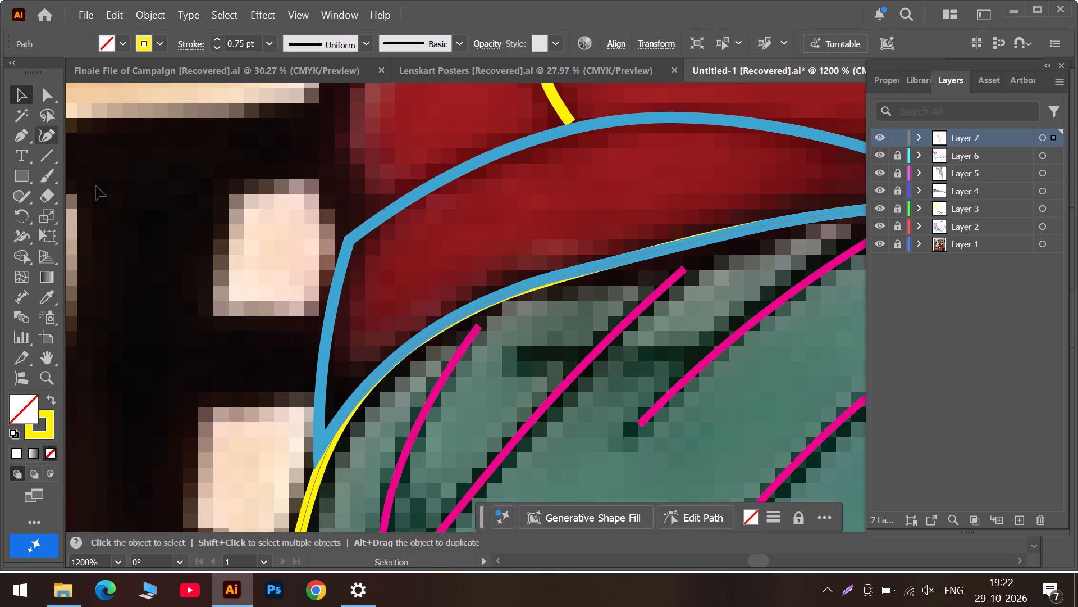
click(320, 417)
click(43, 137)
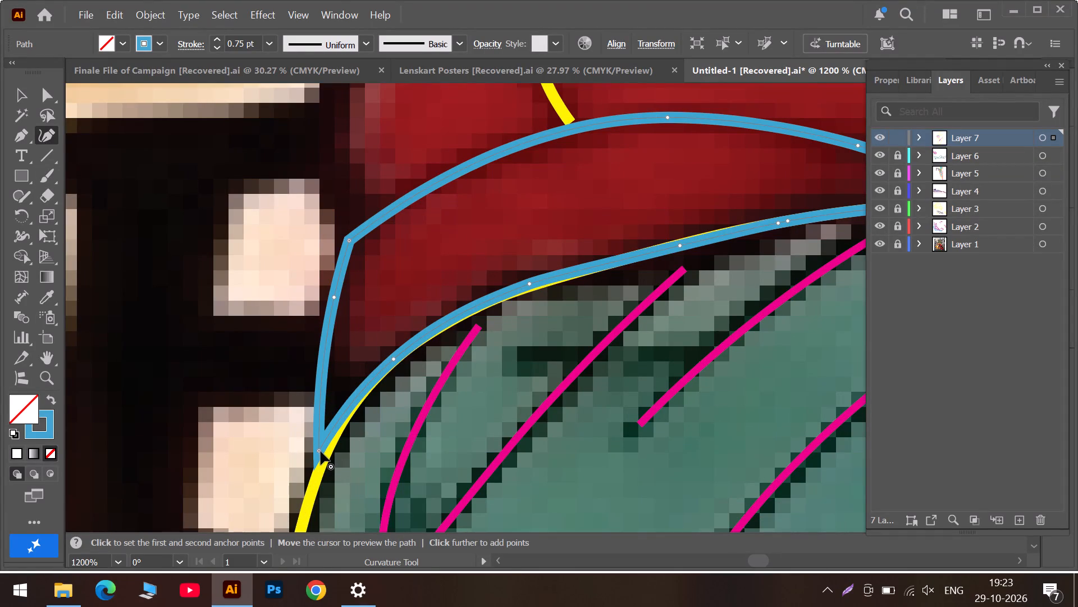
drag(320, 452, 321, 465)
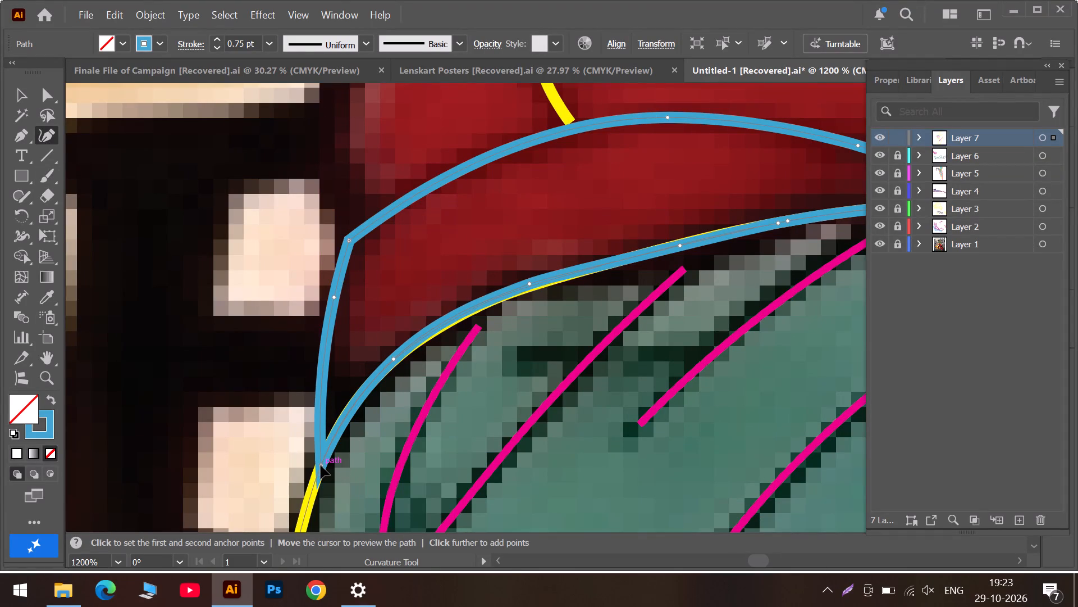
drag(321, 465, 319, 466)
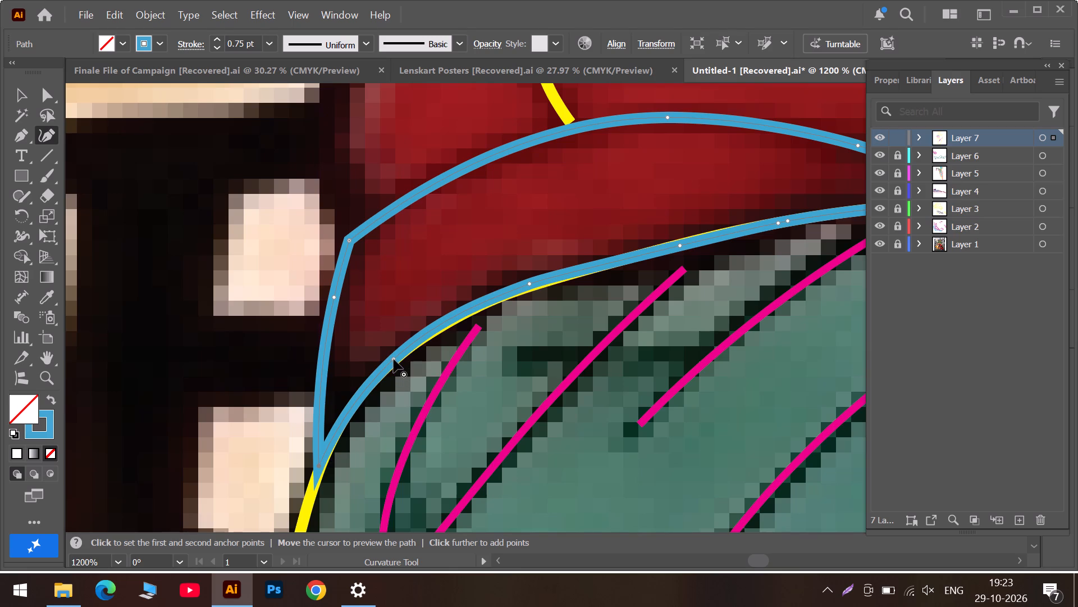
Add a curve point to the hem's lower edge near the back and shift its neighbouring point onto the yellow trousers outline.
click(453, 317)
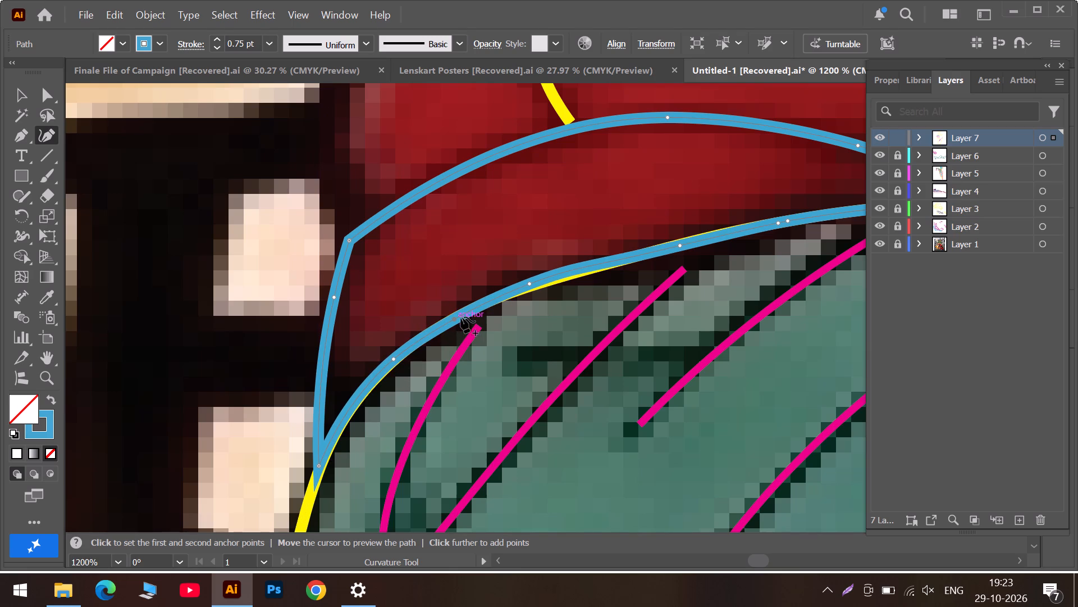
drag(532, 282, 538, 286)
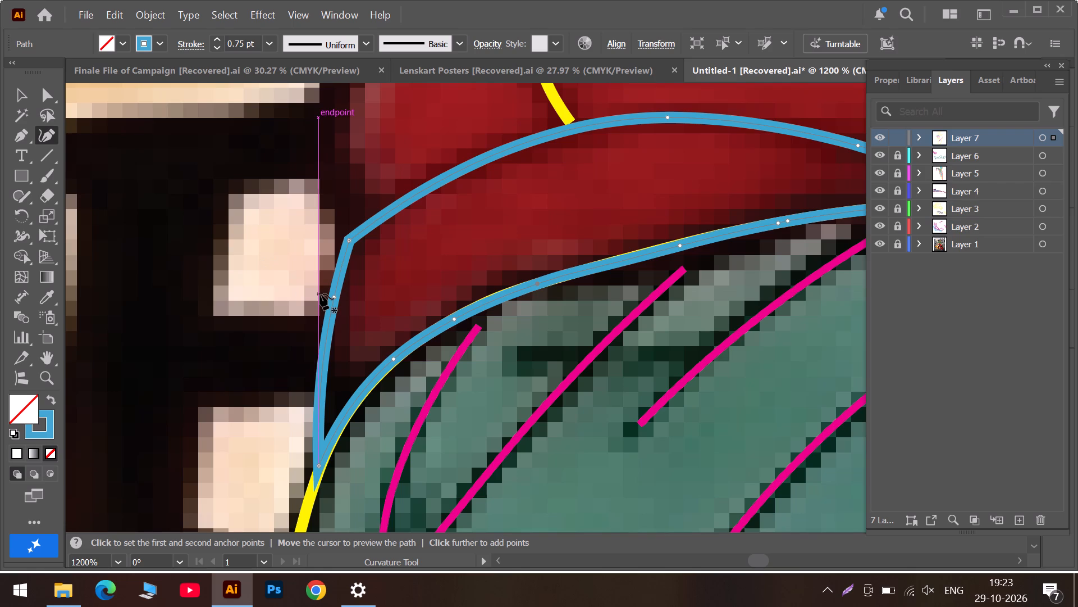
Start a new blue curvature path at the back of the helmet's yellow band and trace the jacket shoulder's top edge to the pole.
alt+scroll(320, 294, down, 3)
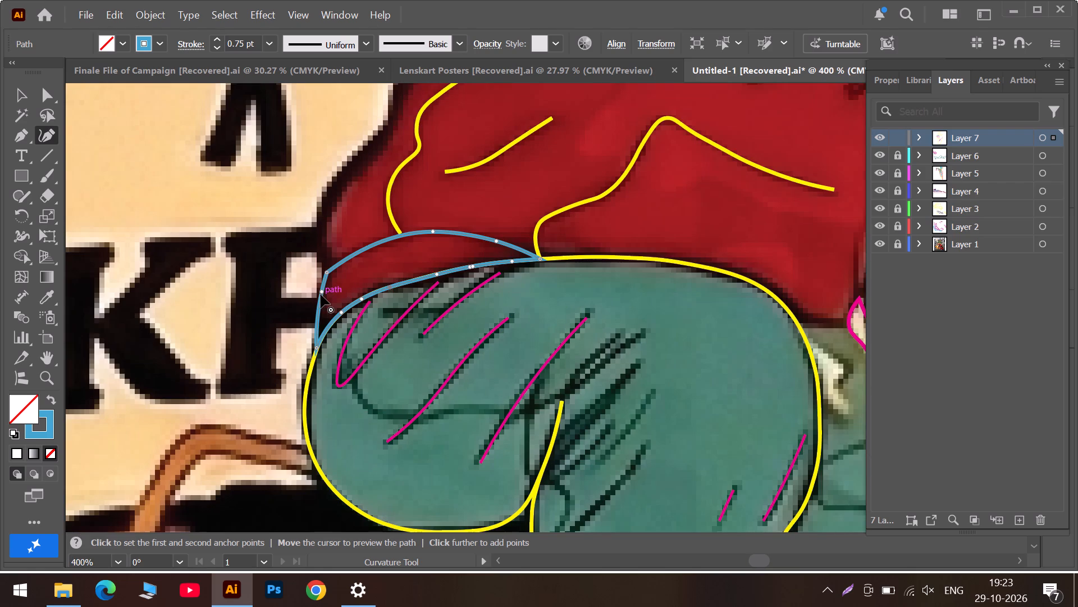
scroll(321, 295, up, 13)
scroll(400, 284, up, 6)
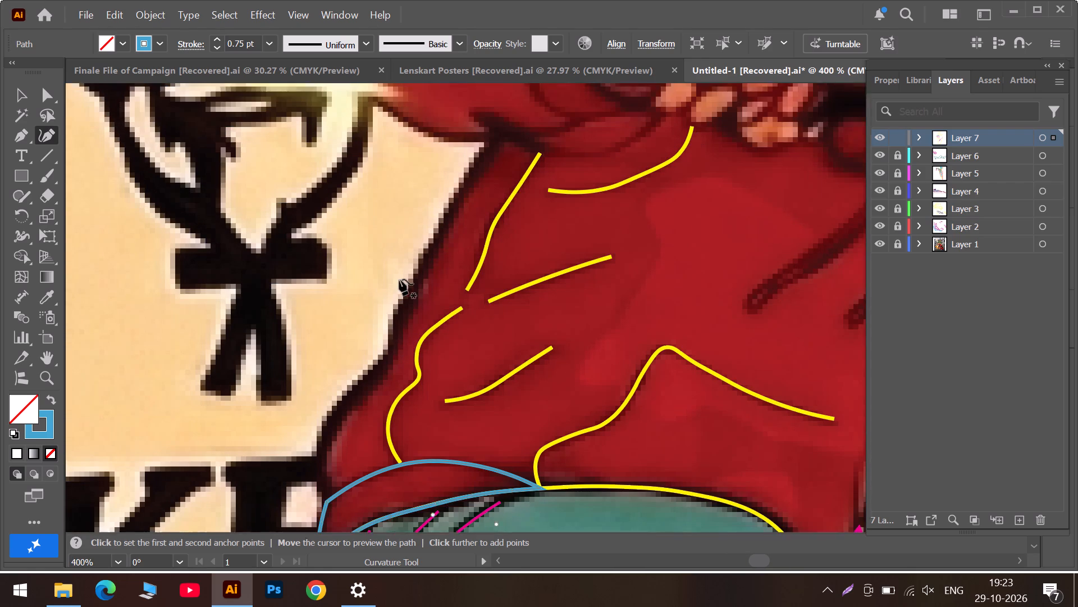
scroll(427, 271, up, 5)
scroll(494, 246, up, 3)
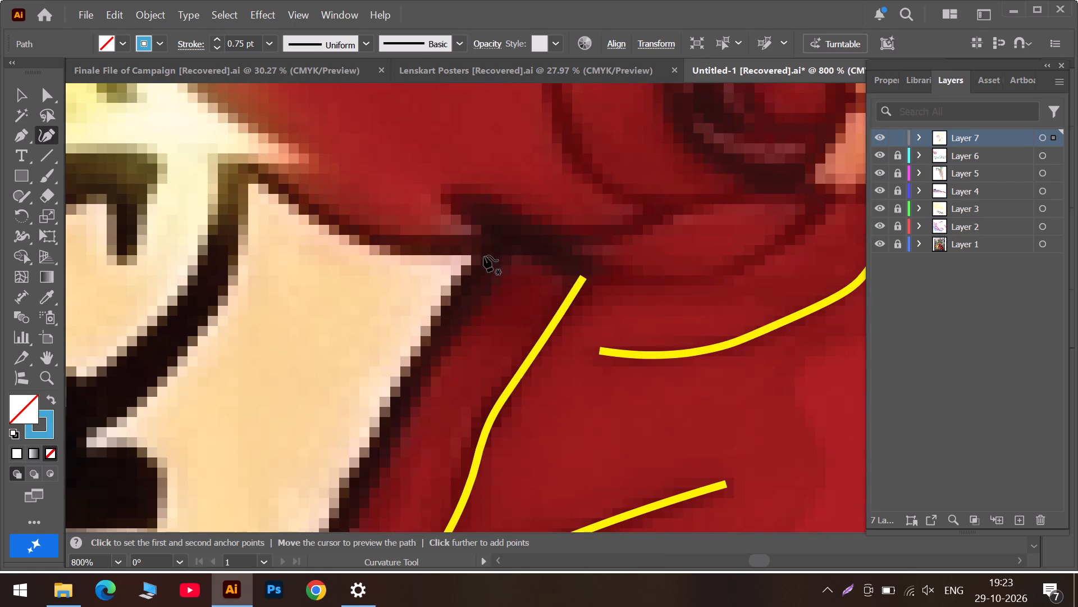
alt+scroll(486, 252, down, 4)
scroll(450, 248, up, 6)
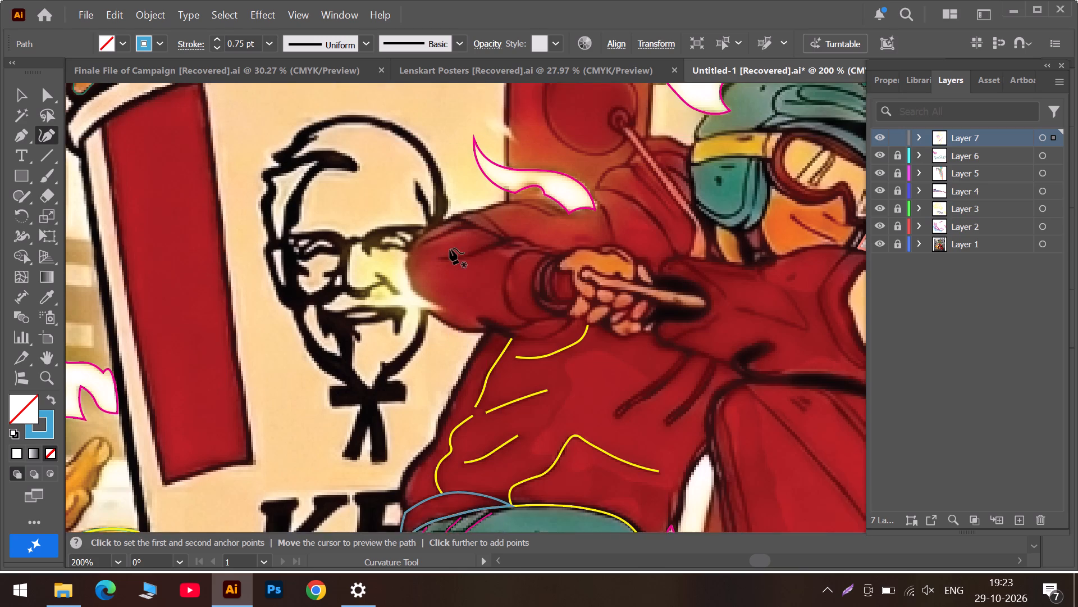
scroll(450, 248, up, 1)
scroll(500, 246, up, 2)
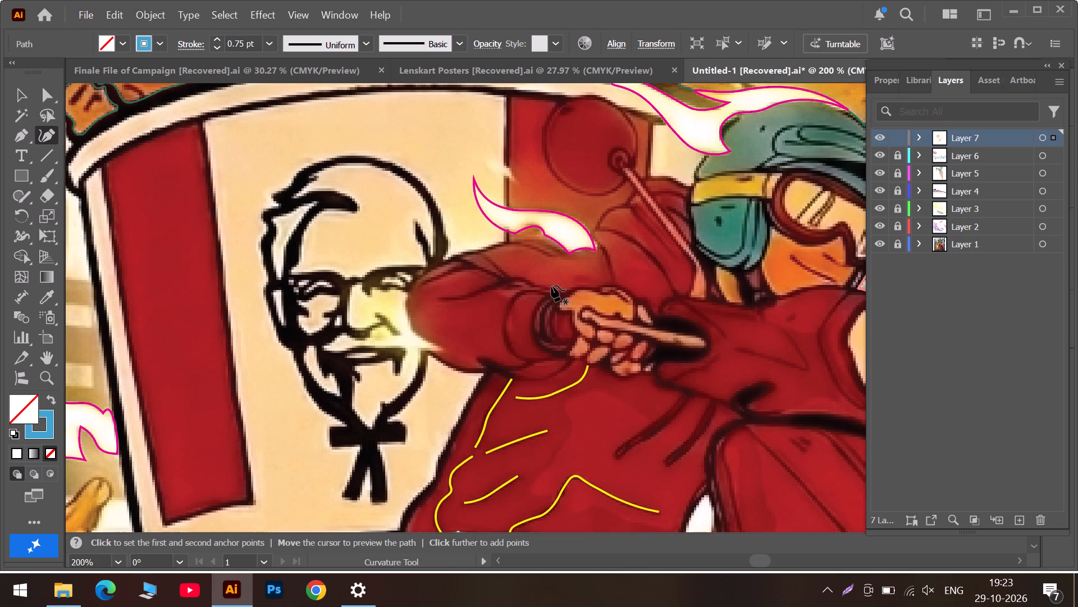
alt+scroll(696, 181, up, 1)
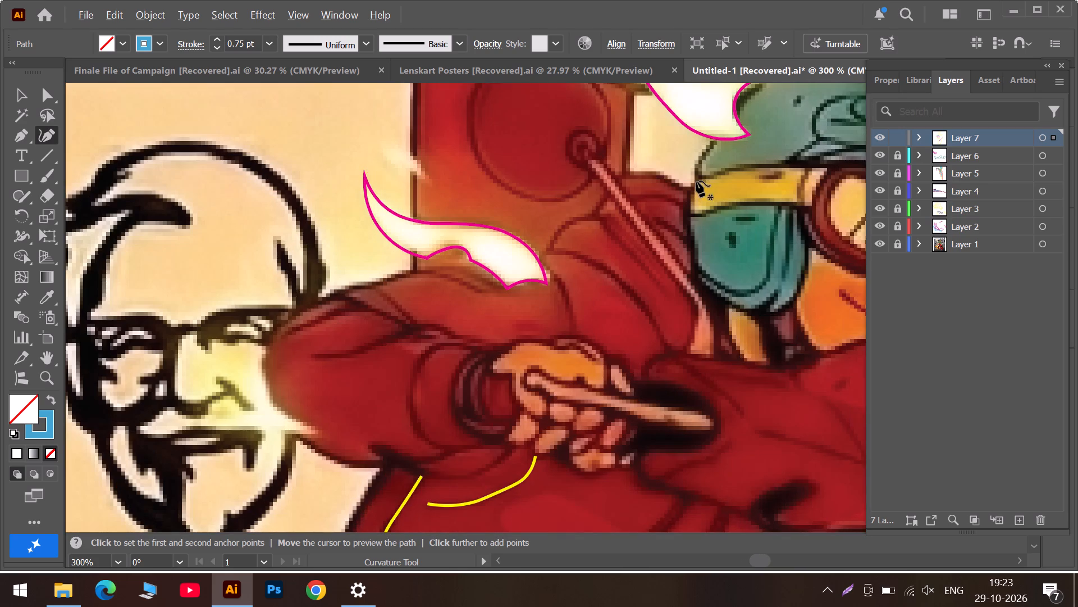
scroll(696, 181, up, 1)
alt+scroll(696, 181, up, 2)
click(680, 221)
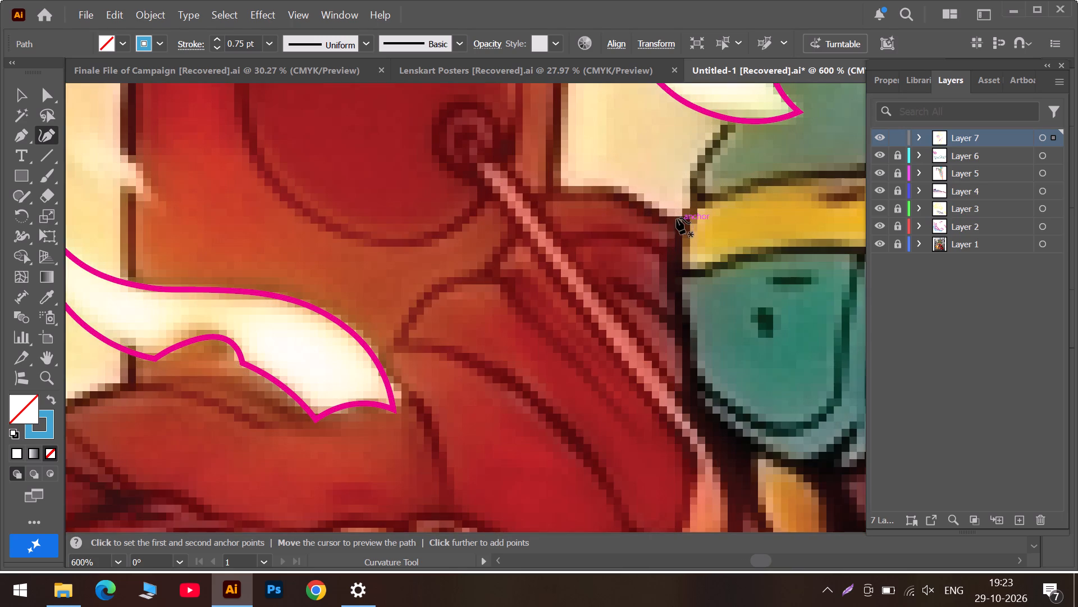
click(645, 210)
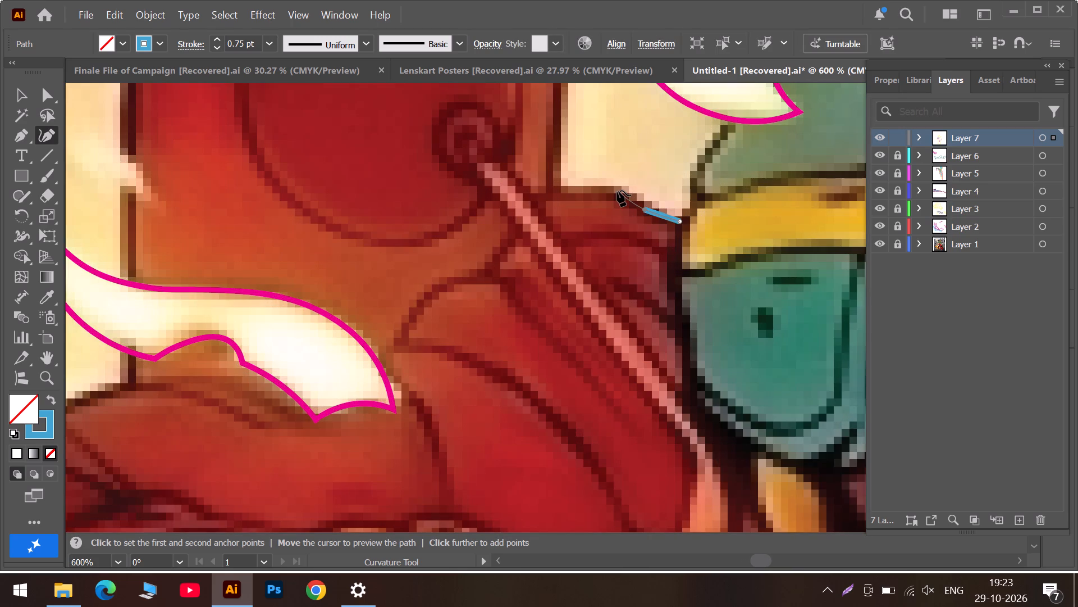
click(615, 192)
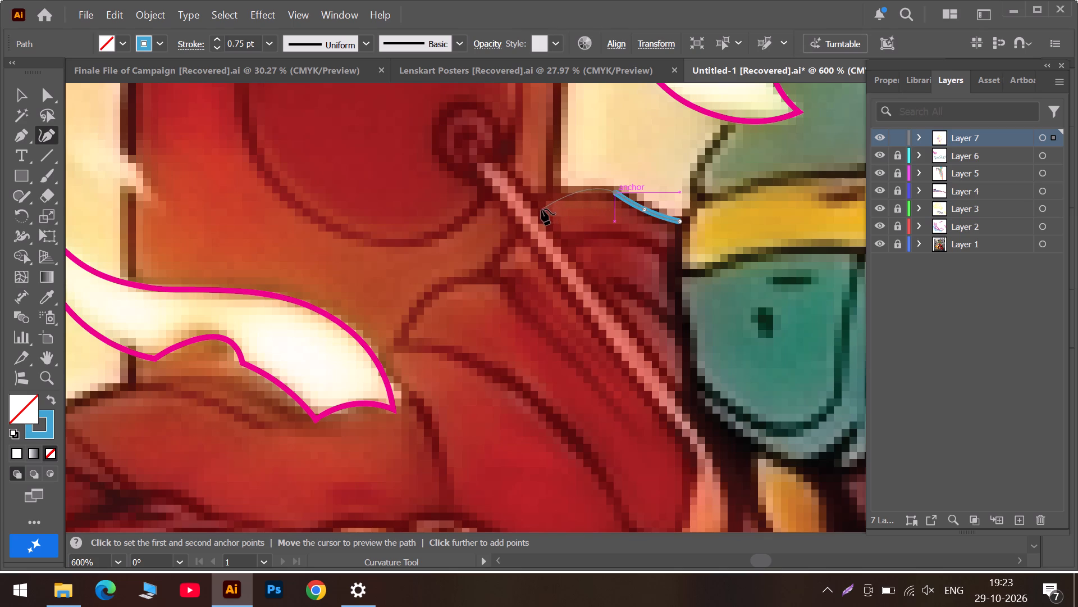
click(533, 200)
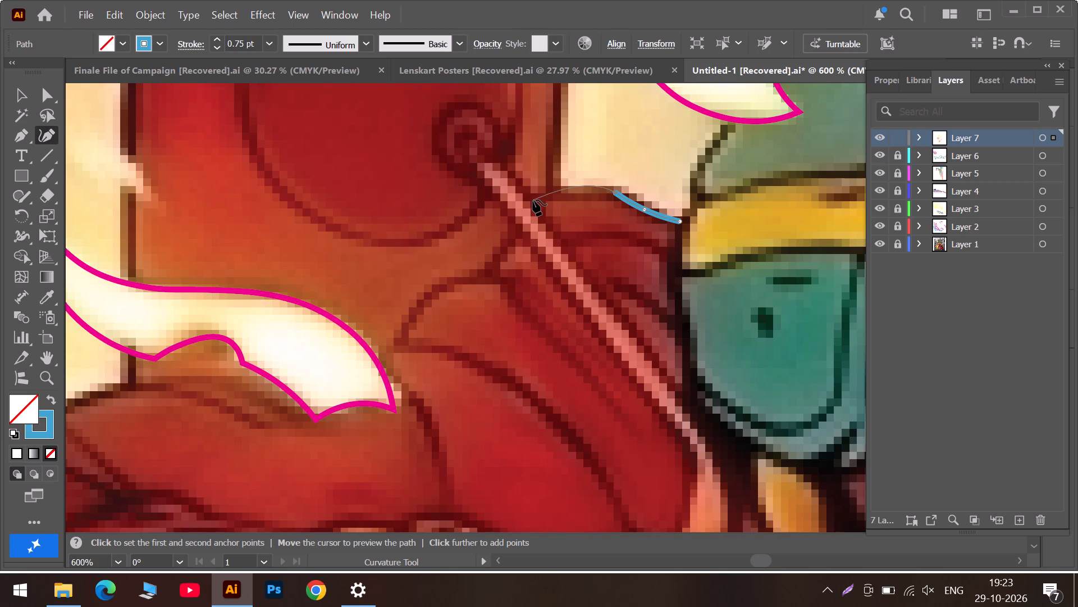
Extend the shoulder path down the upper sleeve edge toward the magenta-outlined flame, ending in a corner point at the sleeve crease.
click(509, 241)
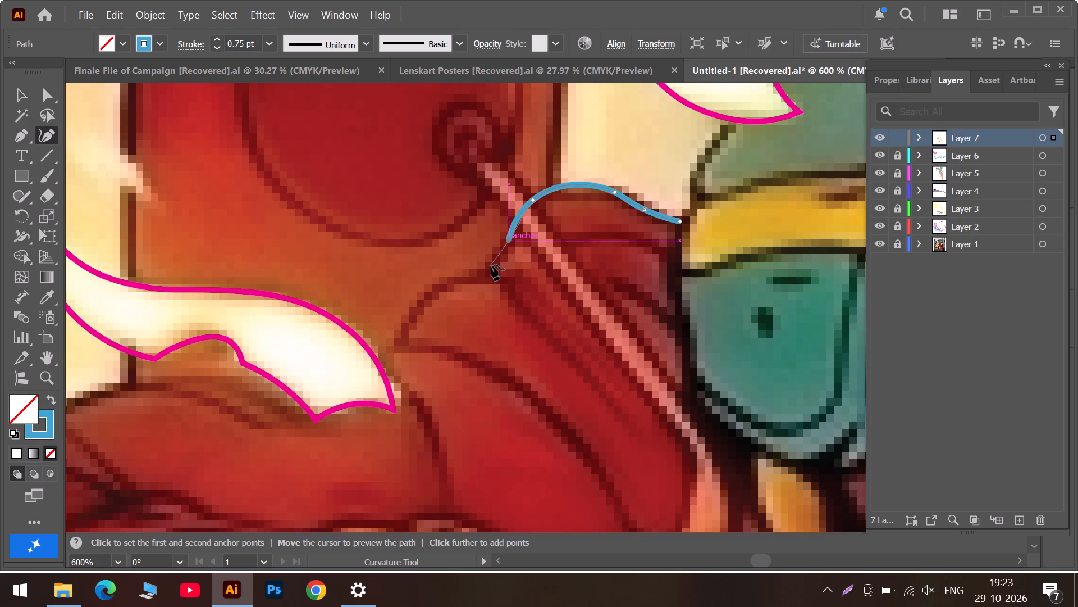
click(491, 265)
click(453, 282)
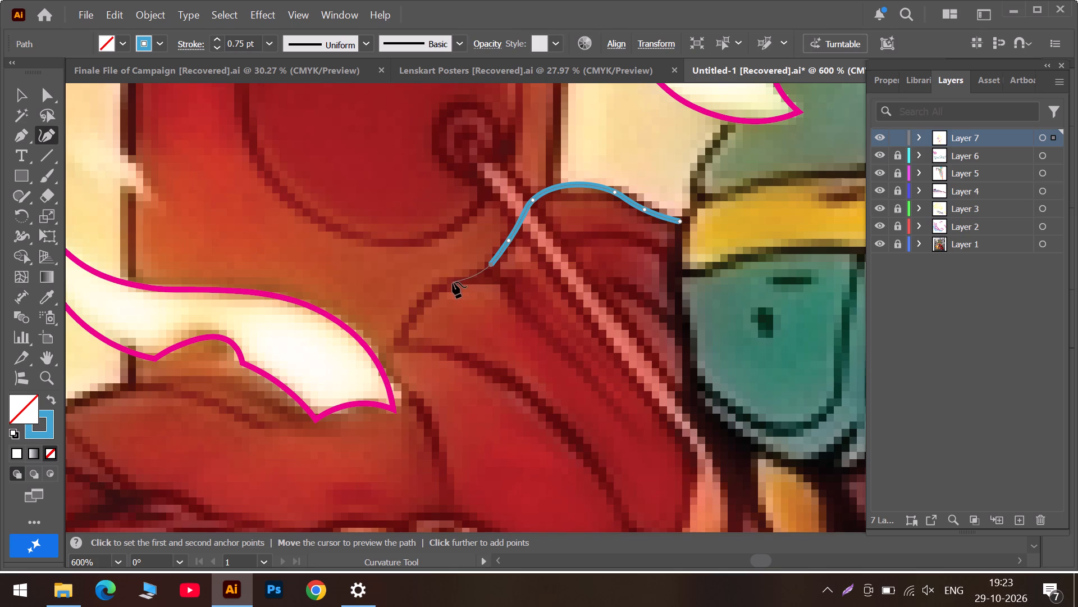
click(399, 338)
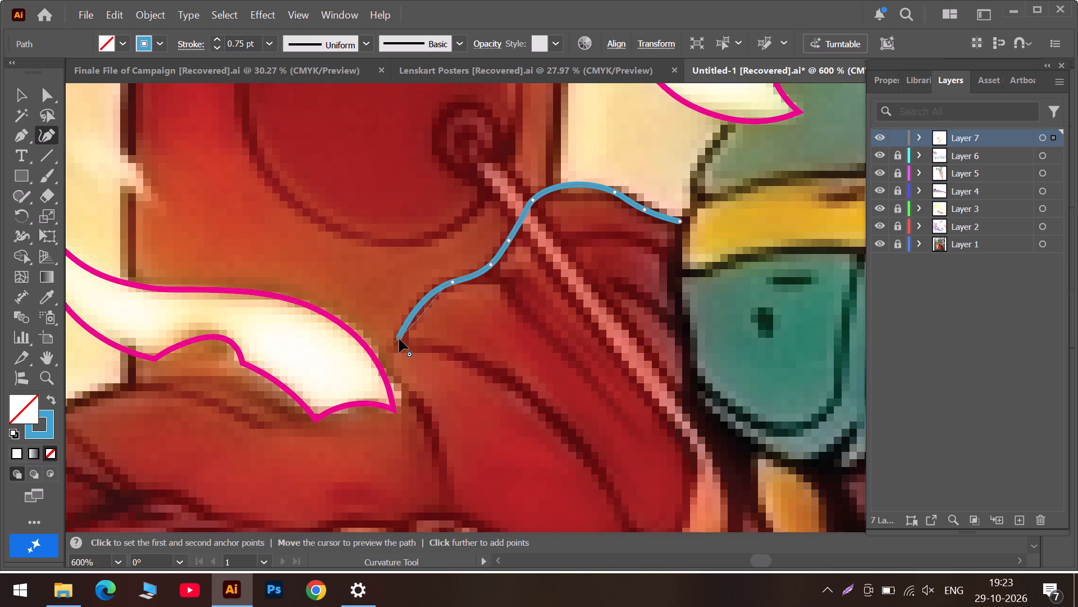
double_click(399, 339)
drag(399, 339, 401, 345)
Continue the path around the small notch beside the flame tip and down the sleeve crease to just above the hand.
click(387, 347)
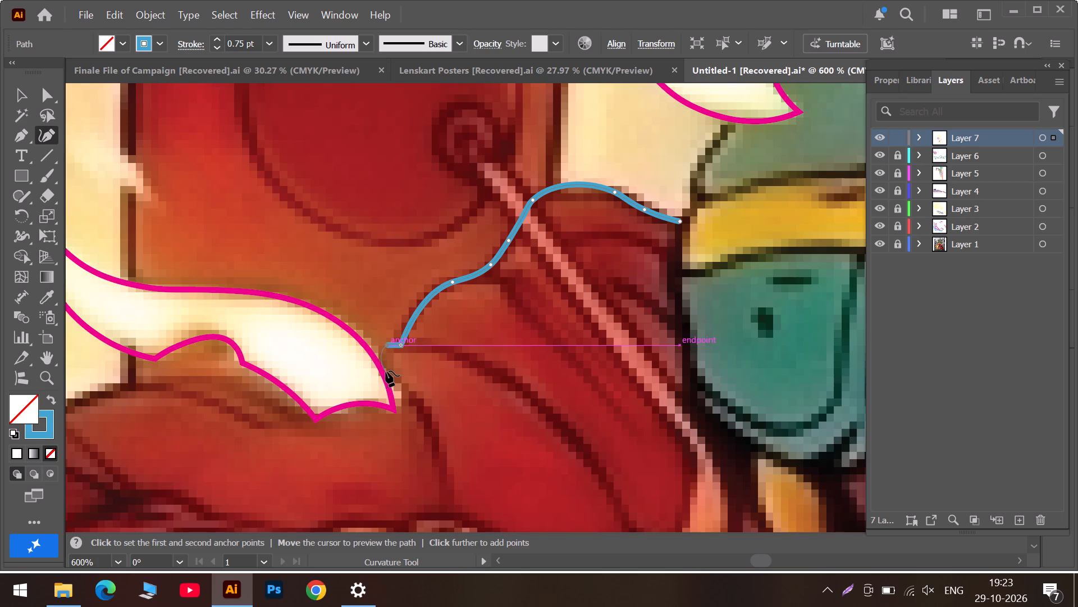
click(386, 370)
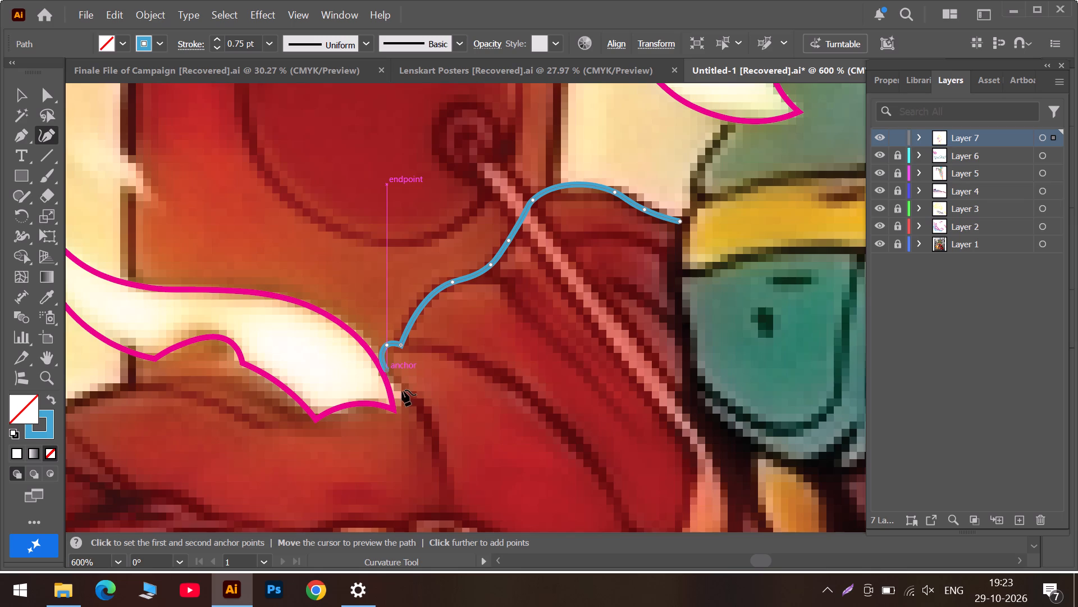
click(401, 383)
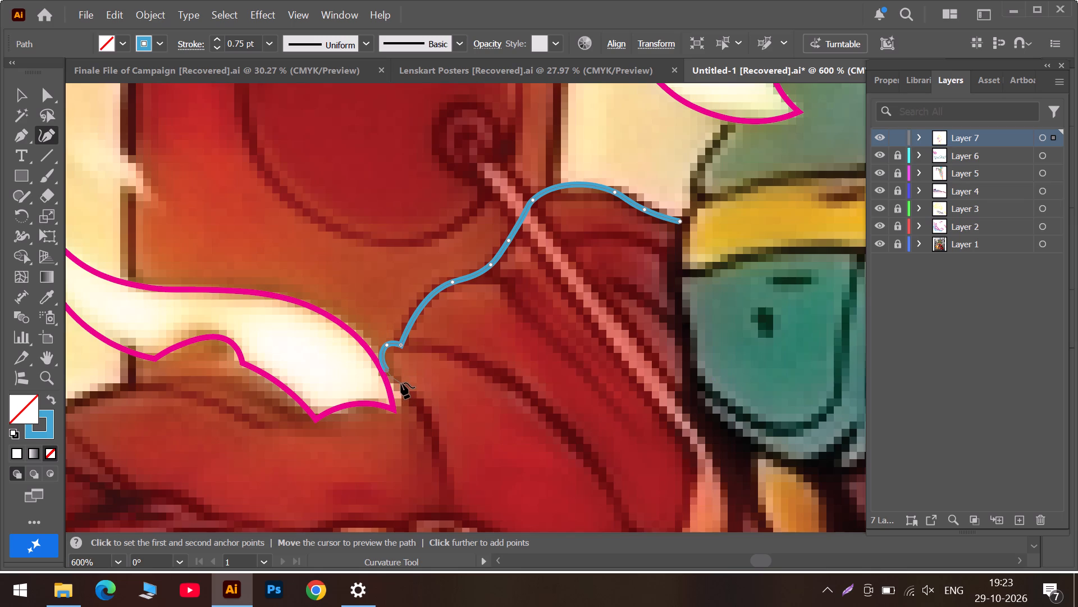
scroll(401, 383, down, 11)
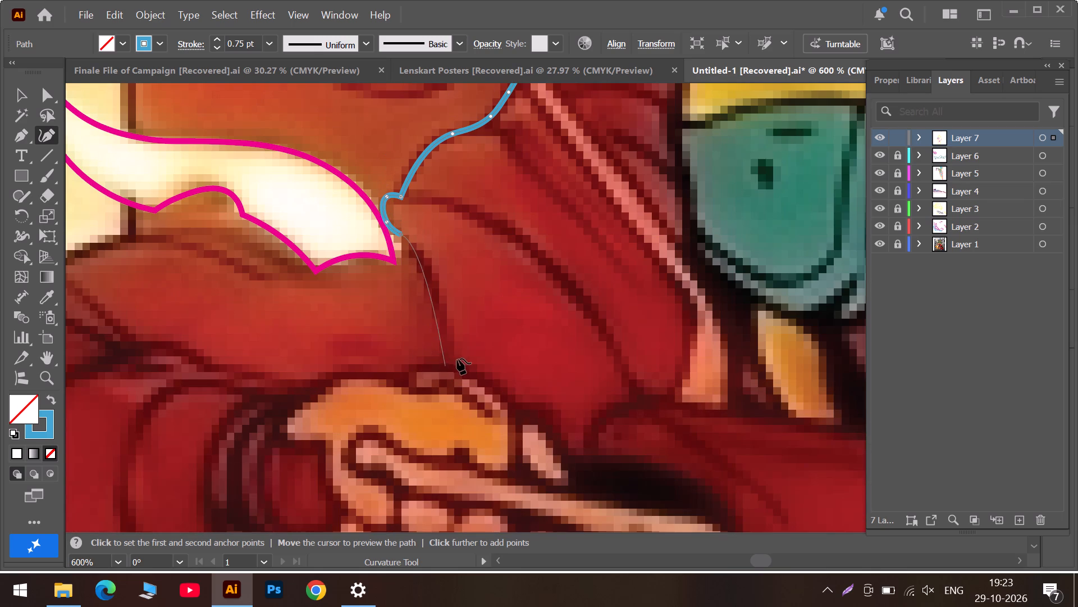
click(451, 359)
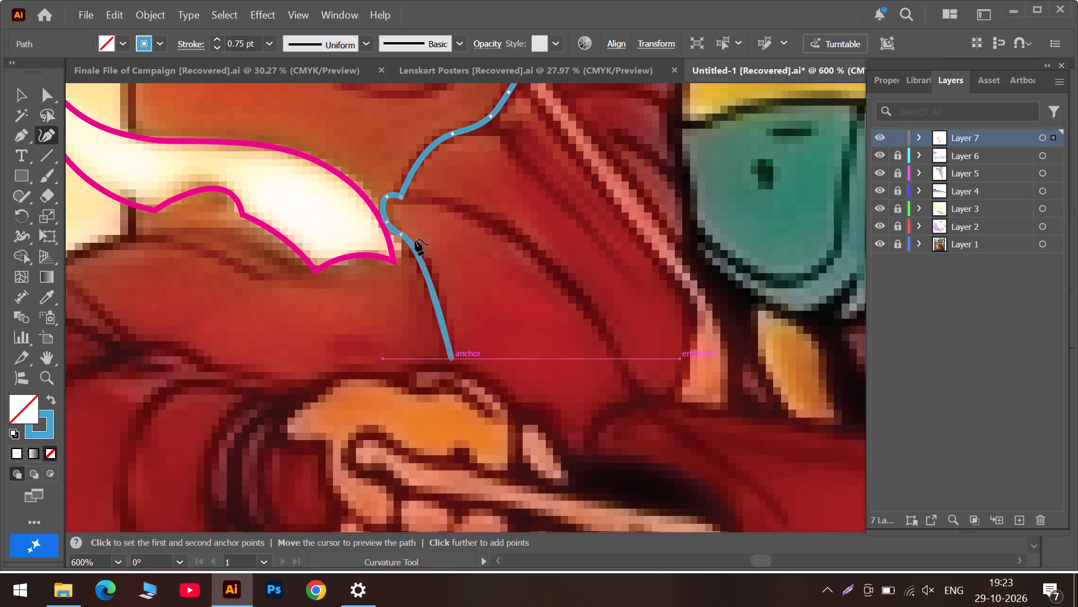
Reposition the curve points beside the flame tip and add one below them so the path follows the sleeve crease.
drag(402, 236, 421, 261)
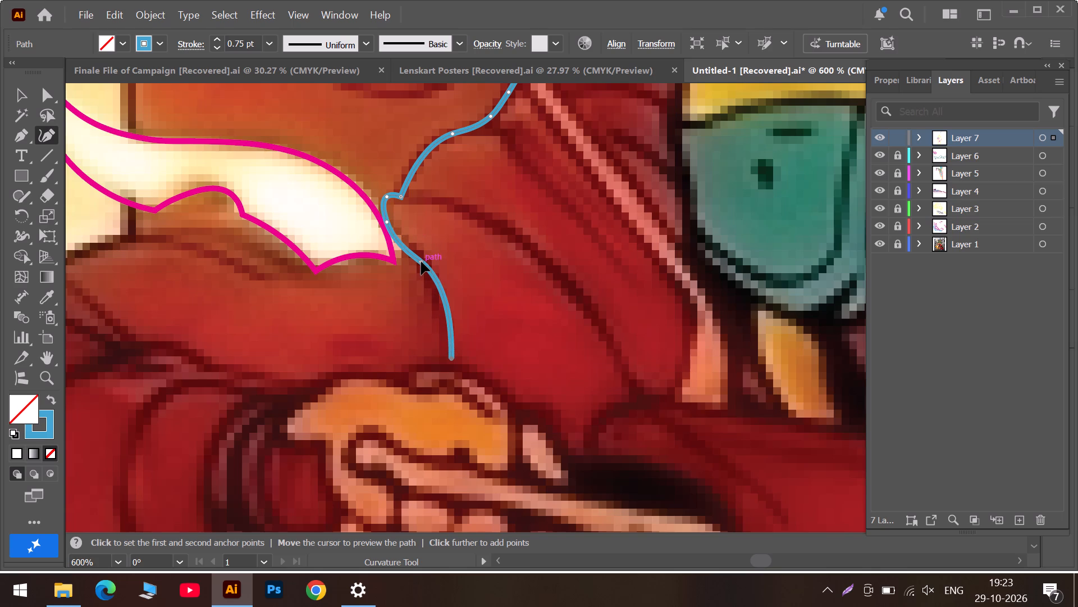
drag(421, 261, 400, 238)
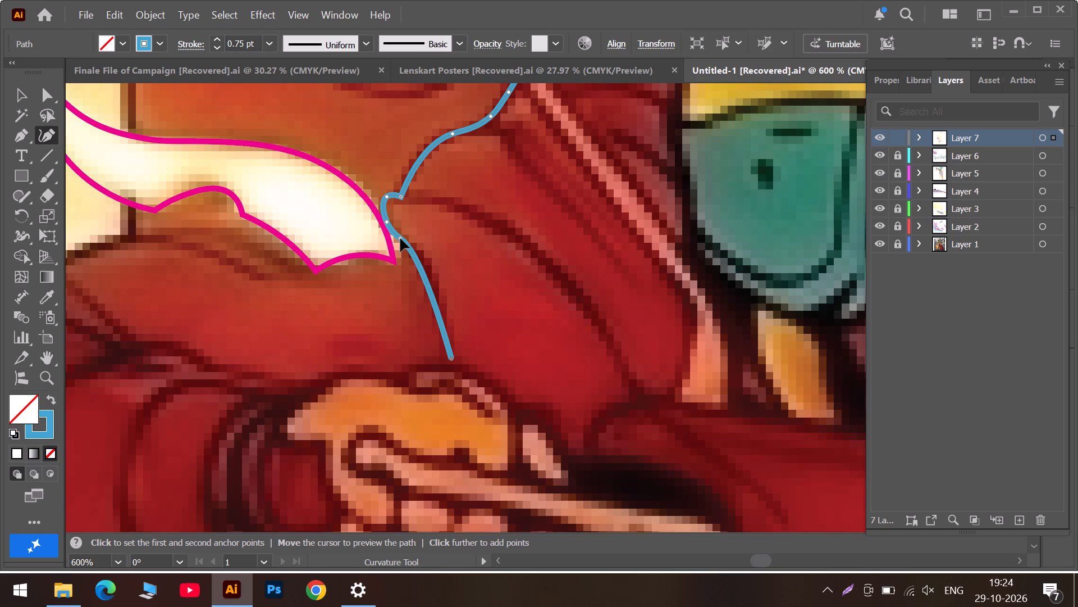
drag(400, 238, 404, 243)
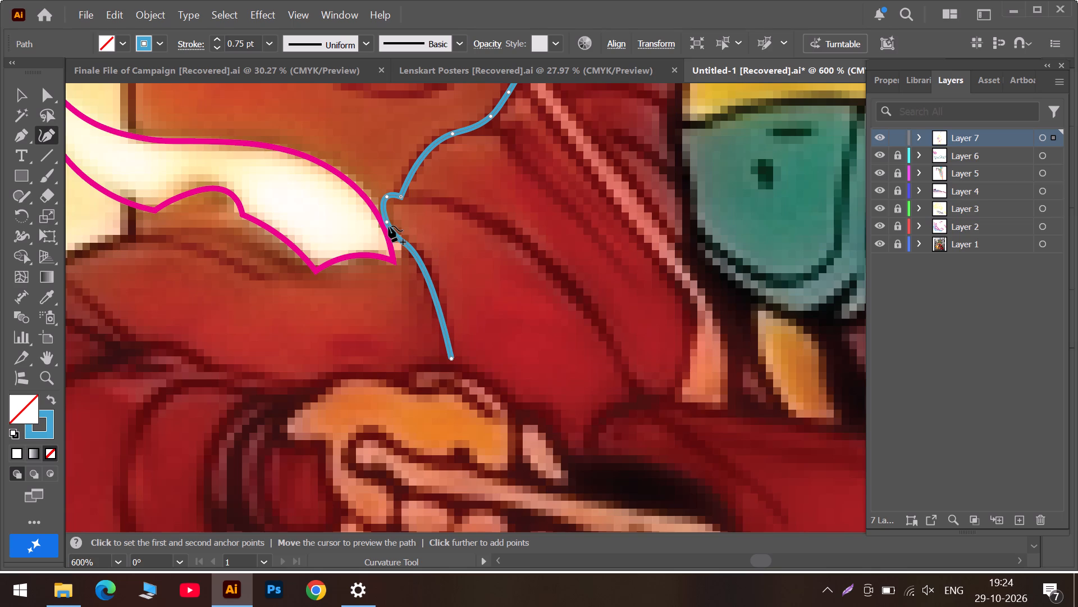
click(387, 223)
drag(404, 243, 405, 238)
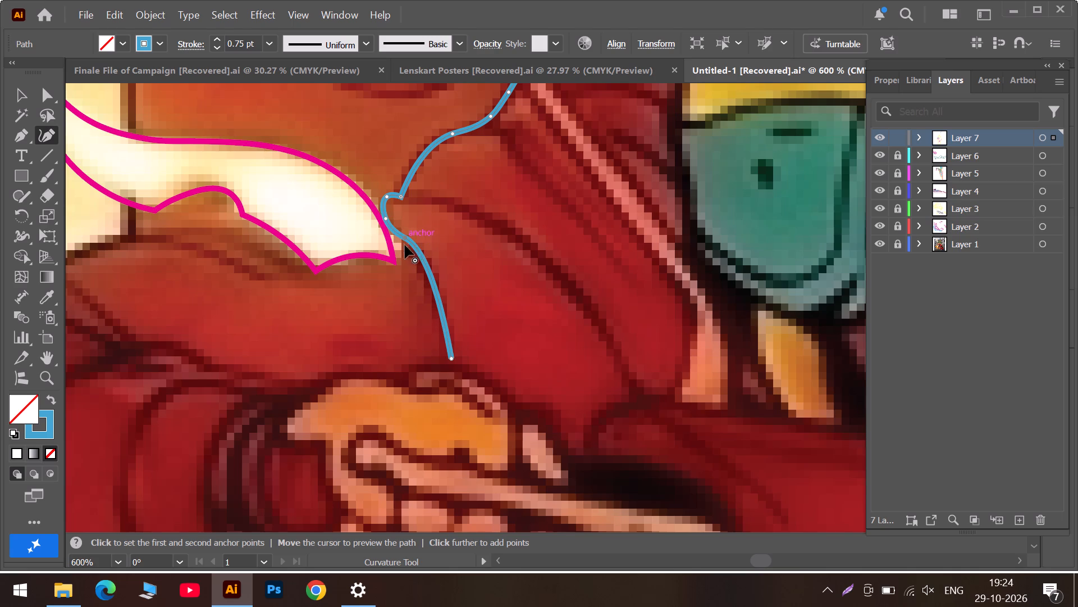
click(426, 264)
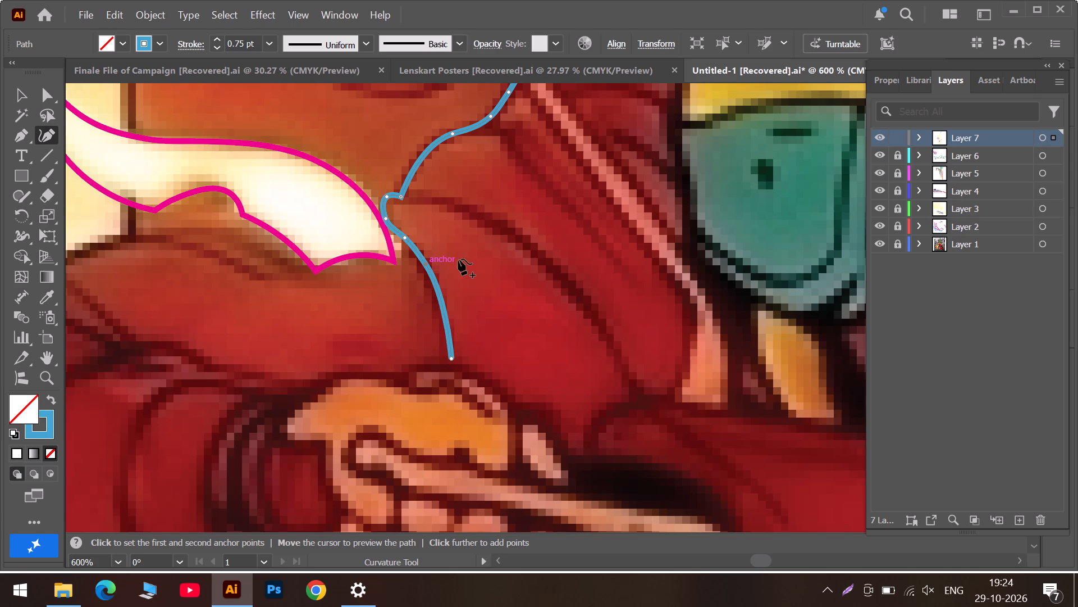
Turn the sleeve path's end above the hand into a corner and trace along the hand's upper edge to another corner.
scroll(518, 360, down, 6)
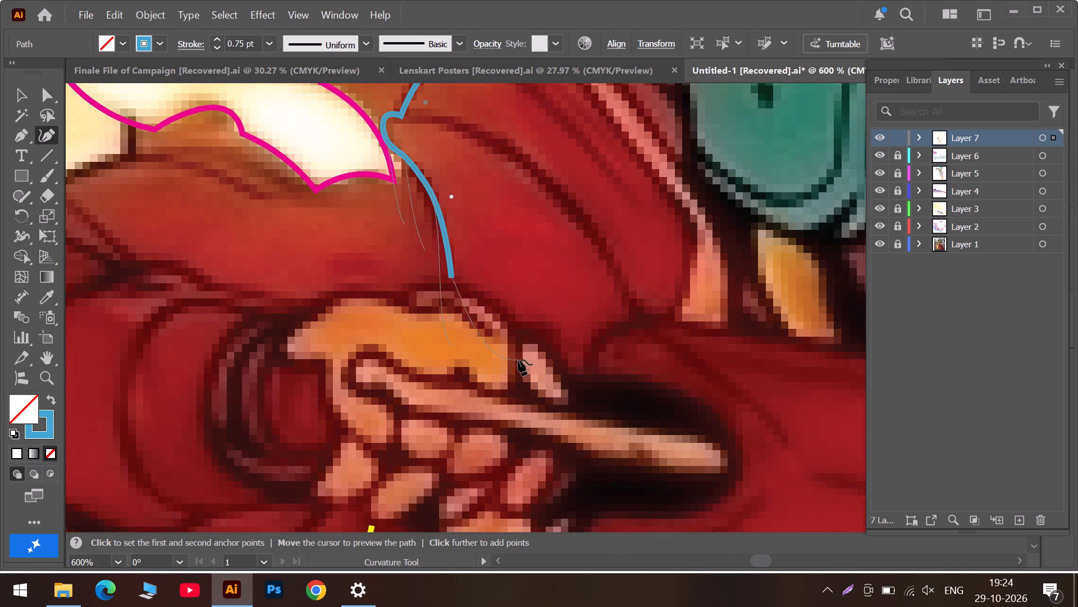
alt+scroll(519, 359, down, 2)
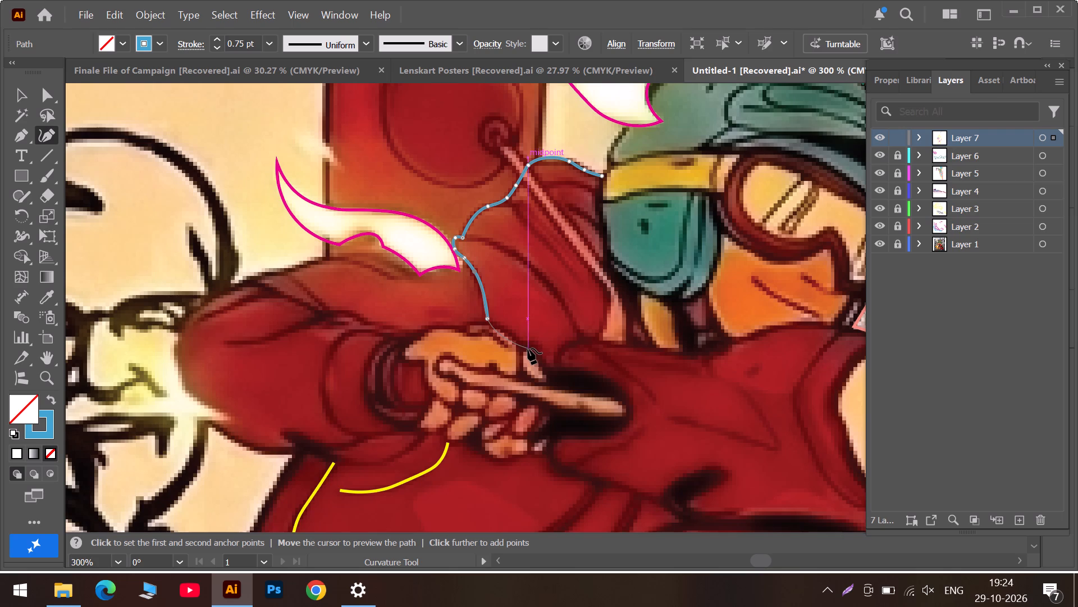
alt+scroll(528, 348, up, 2)
double_click(452, 292)
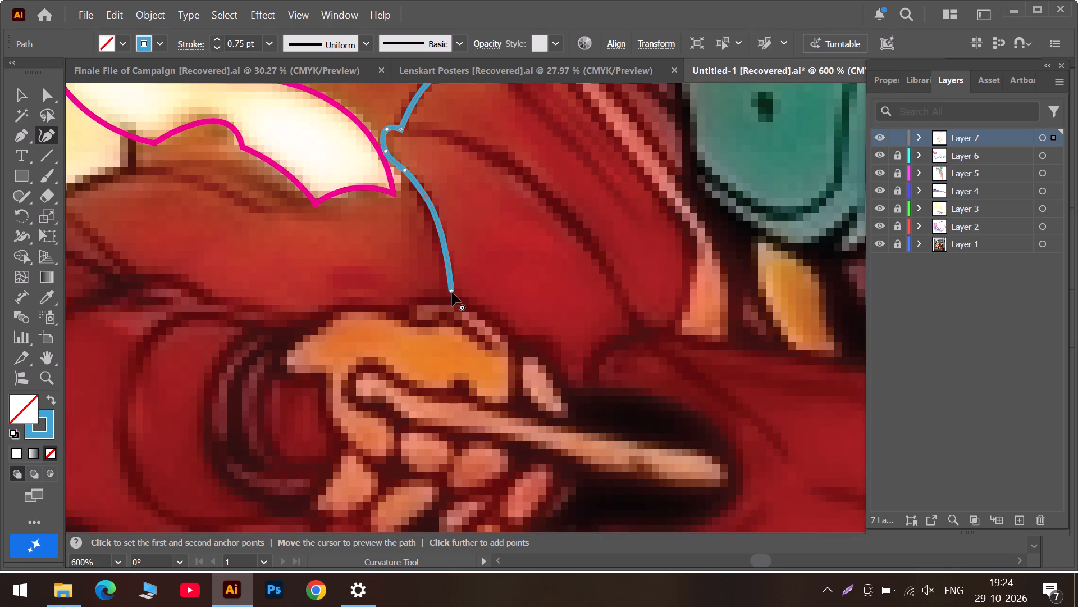
click(469, 300)
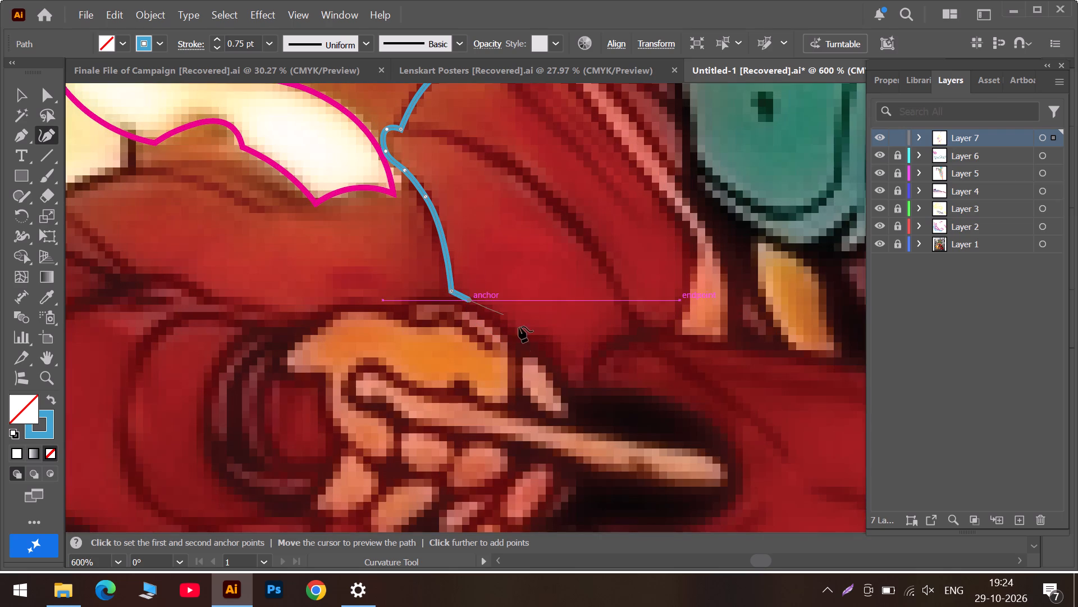
triple_click(518, 341)
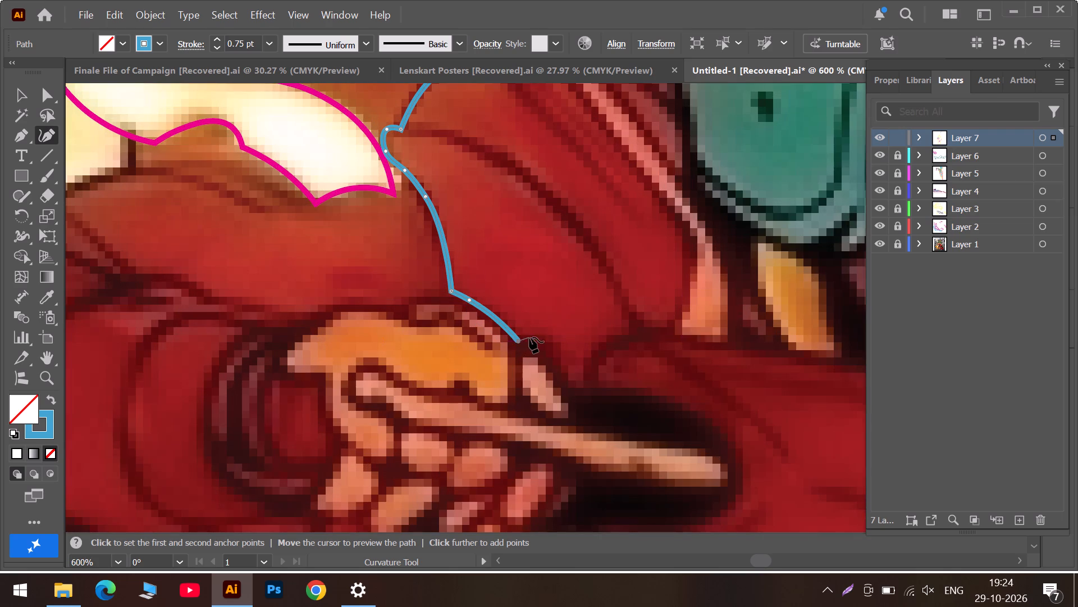
Trace the path around the fingertip beside the hand, fit its curve points to the edge, and end with a corner.
click(529, 337)
click(567, 395)
drag(549, 348, 547, 357)
drag(532, 337, 532, 345)
double_click(570, 394)
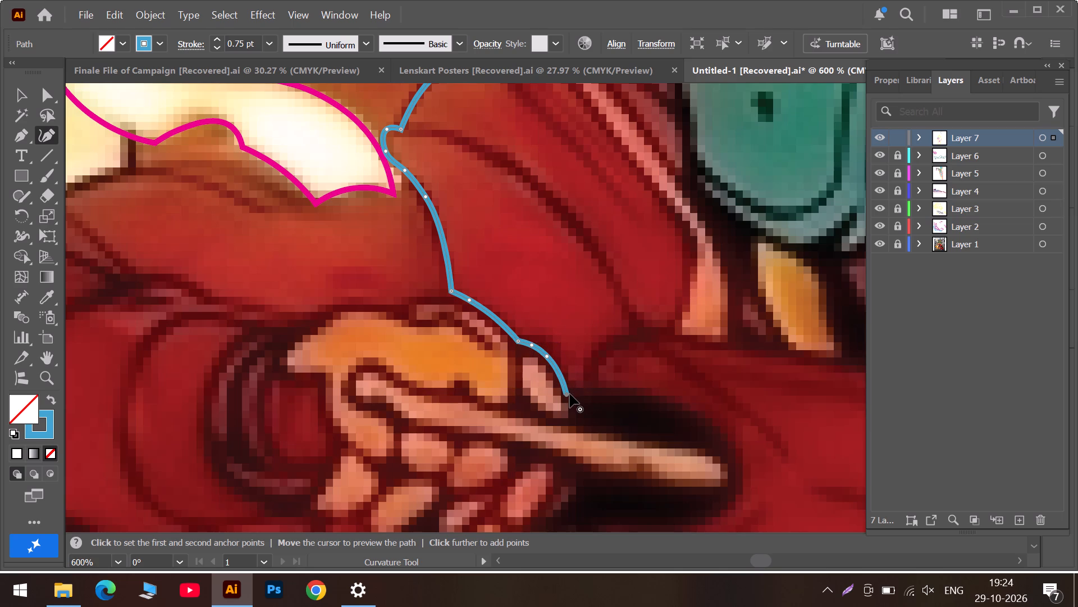
Continue the path across the short gap past the finger and along the forearm fold, with corners, to the pole's lower end.
triple_click(587, 389)
click(590, 368)
triple_click(643, 332)
double_click(673, 327)
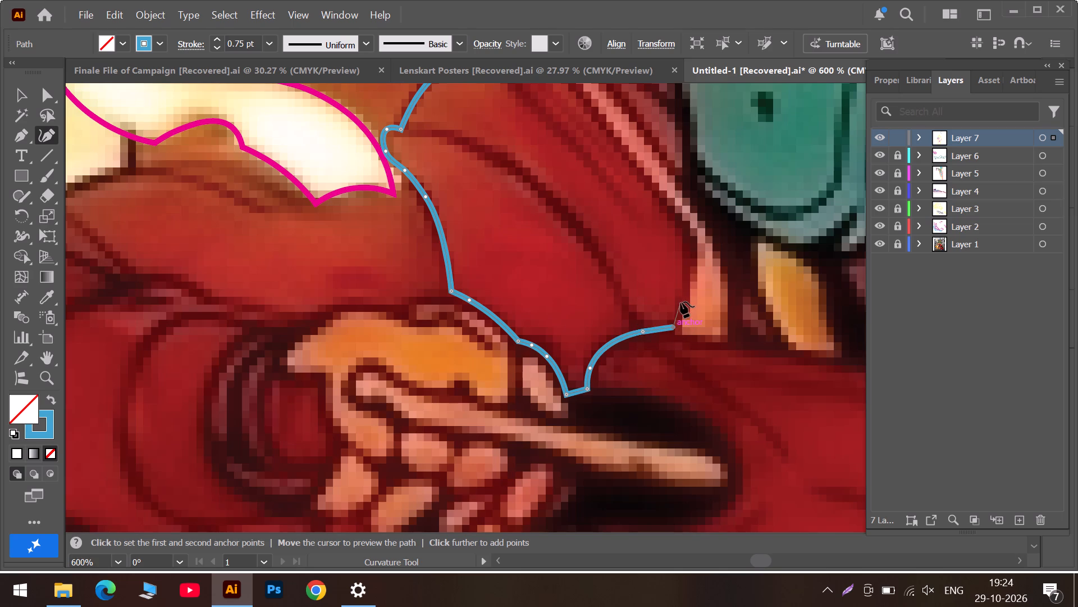
Continue the path from the forearm corner up the sleeve edge alongside the pole toward the shoulder.
click(685, 297)
click(696, 239)
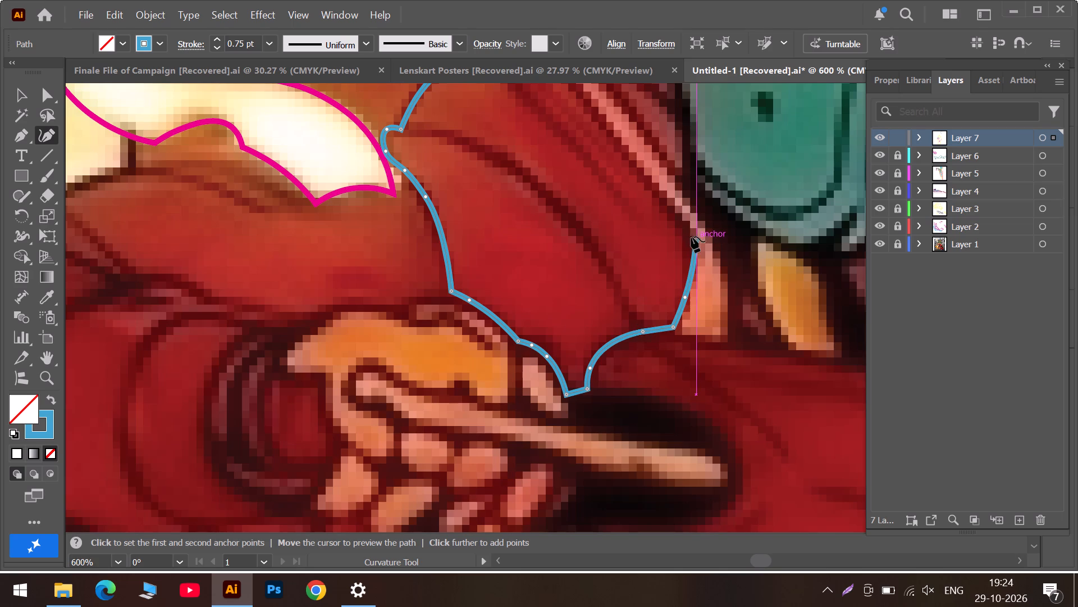
click(665, 201)
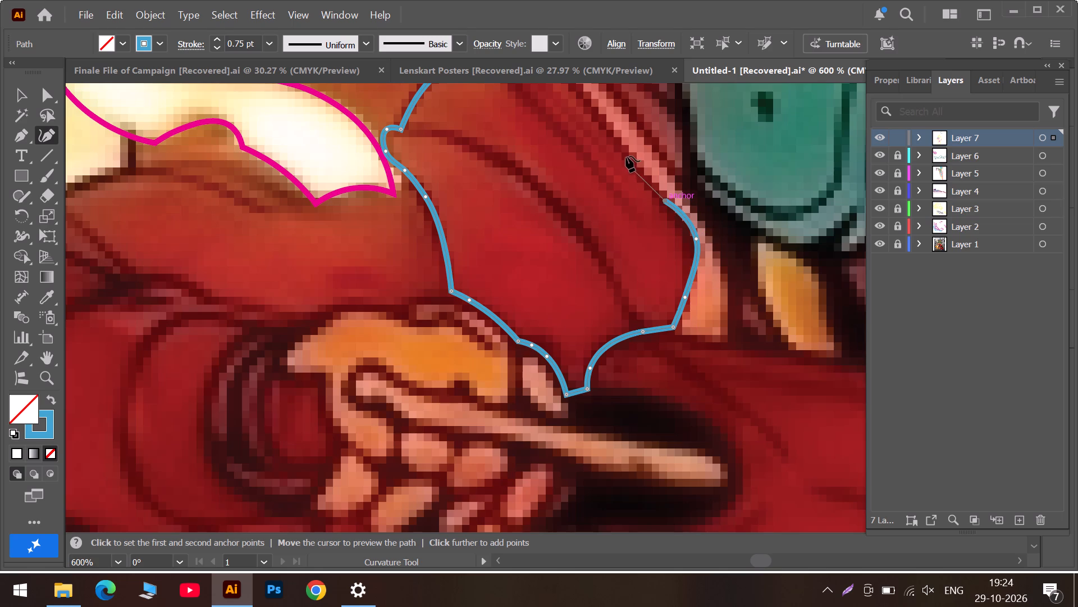
click(627, 155)
scroll(627, 154, up, 13)
scroll(558, 235, up, 1)
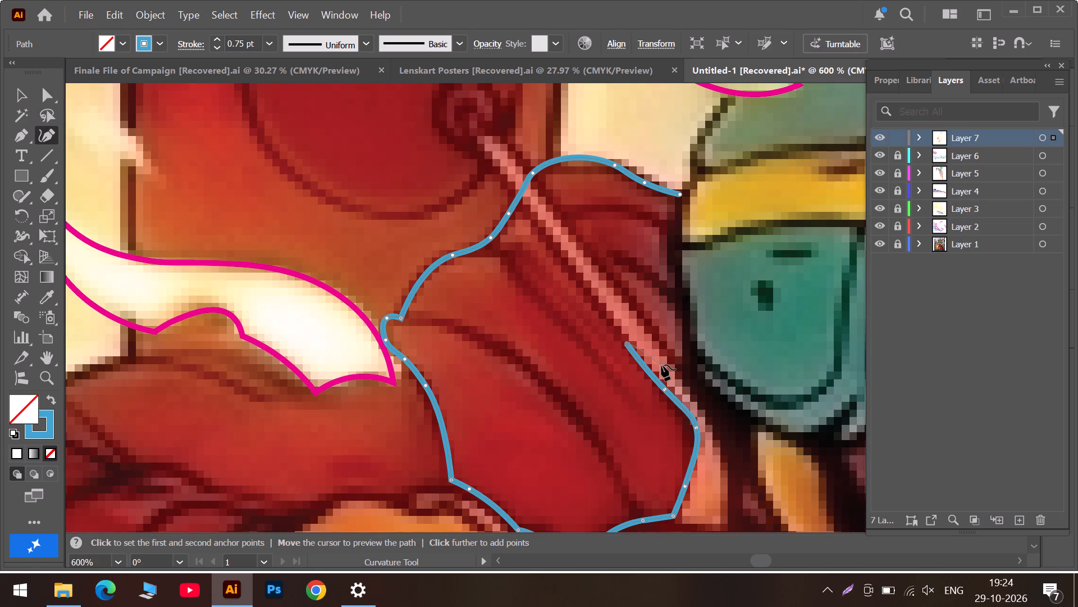
Undo the path's most recent points up the sleeve edge and along the forearm fold, back to just past the fingertip gap.
scroll(659, 364, down, 6)
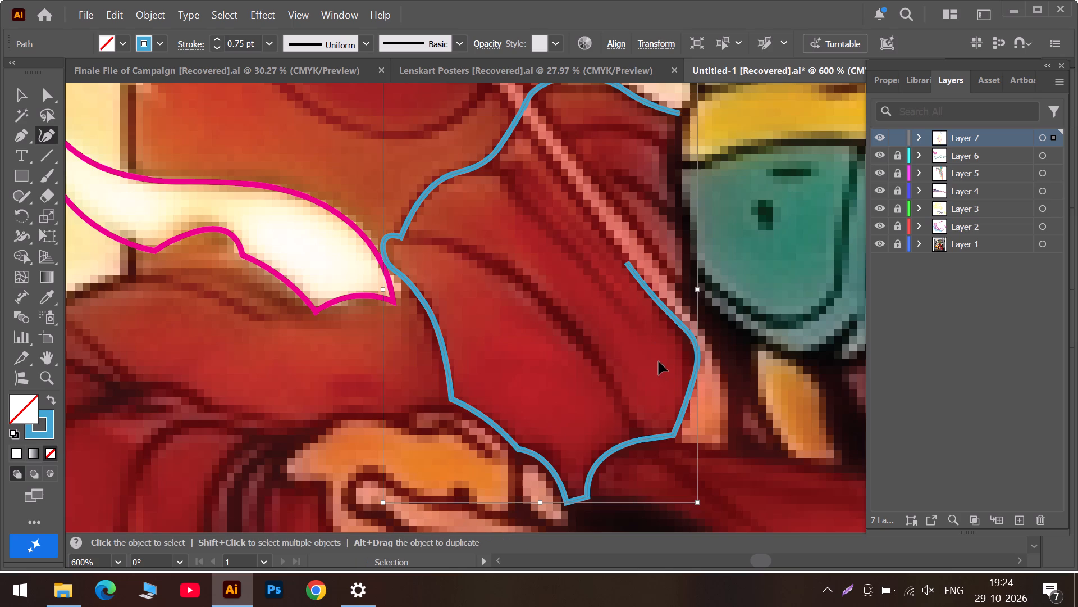
key(ctrl+z)
key(ctrl+z)
key(ctrl+z)
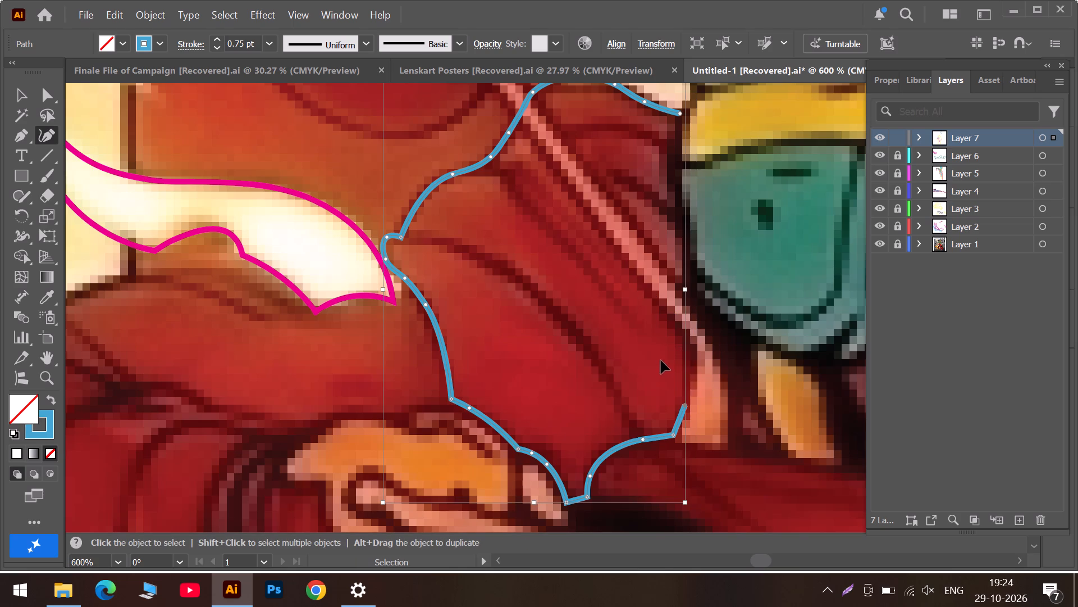
key(ctrl+z)
key(ctrl+z)
key(ctrl+z)
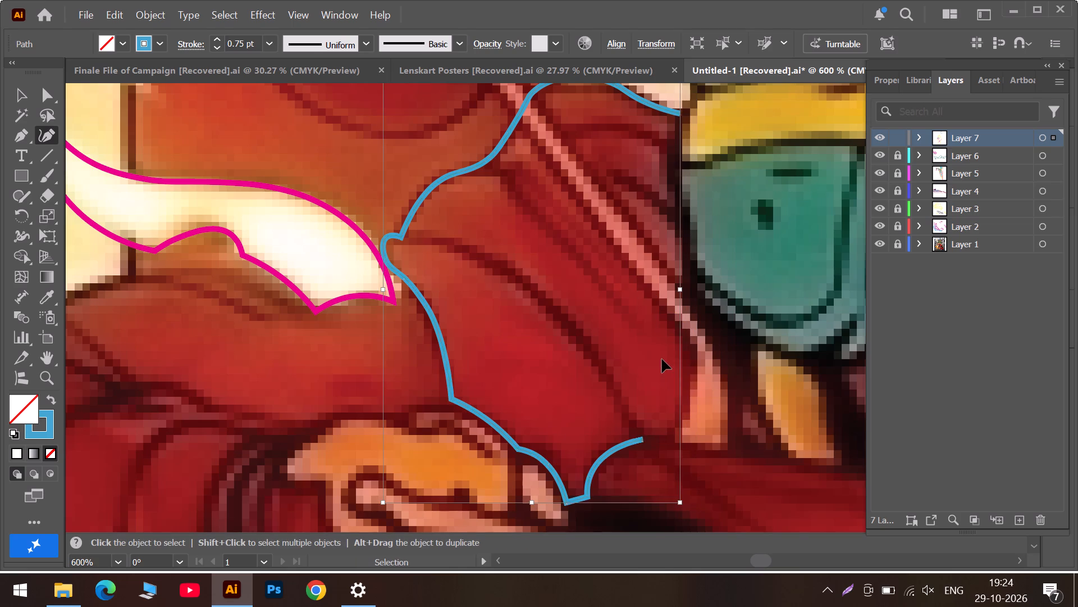
key(ctrl+z)
key(ctrl+z)
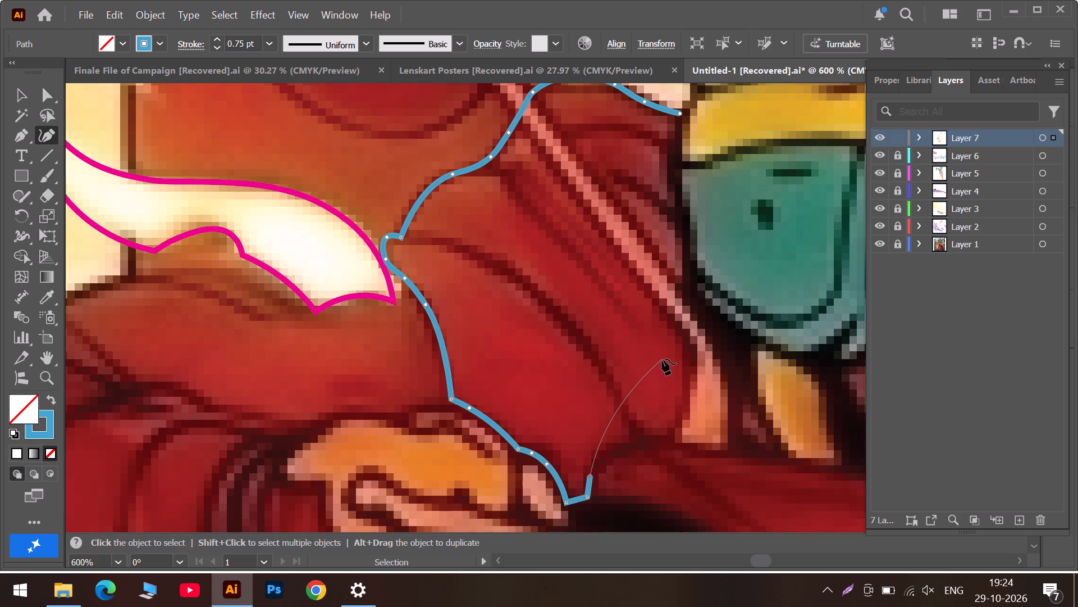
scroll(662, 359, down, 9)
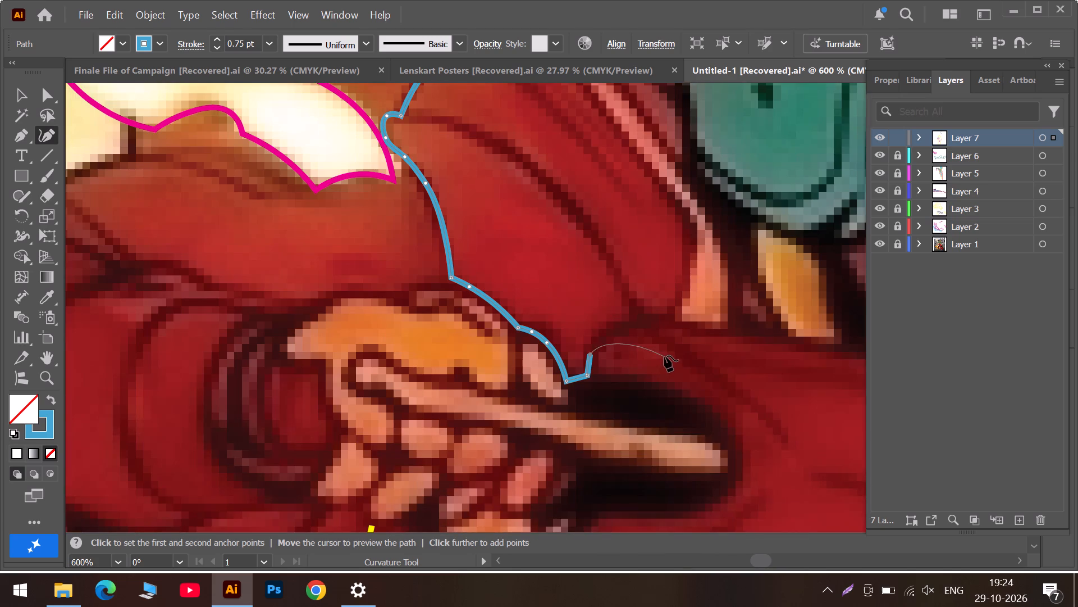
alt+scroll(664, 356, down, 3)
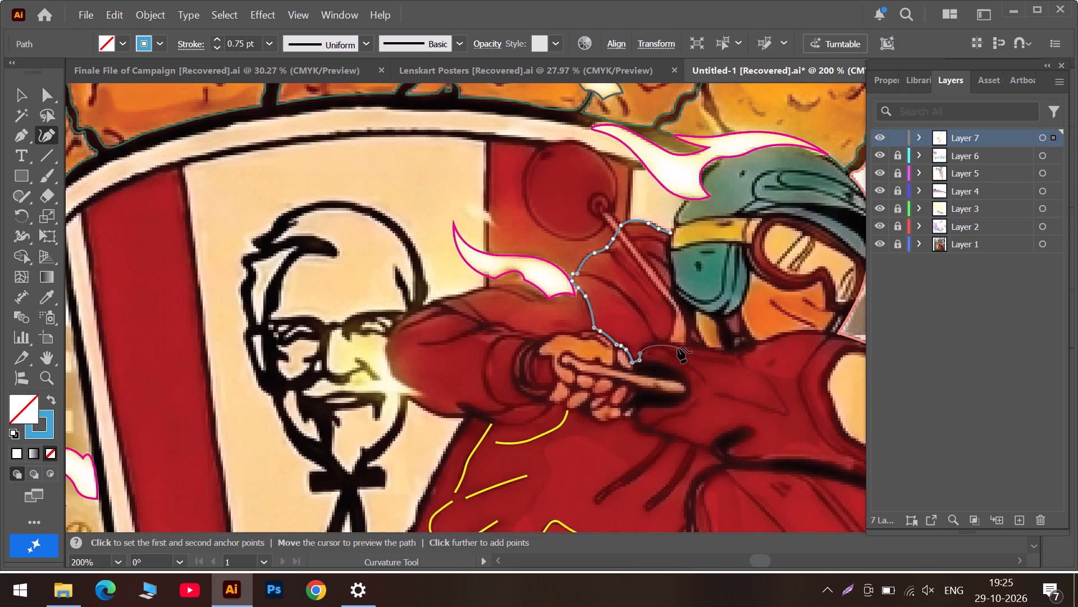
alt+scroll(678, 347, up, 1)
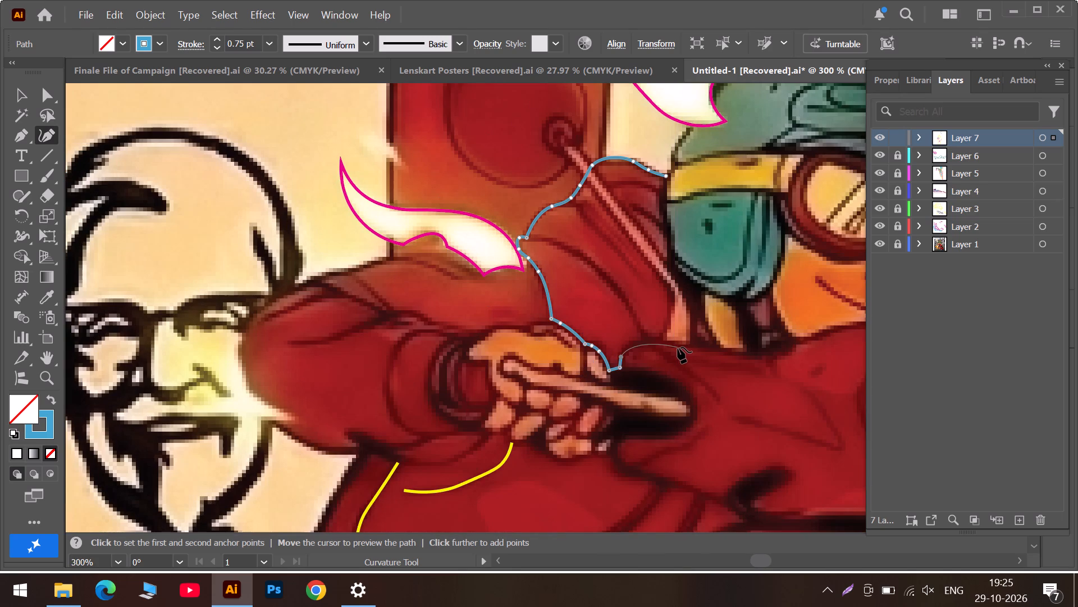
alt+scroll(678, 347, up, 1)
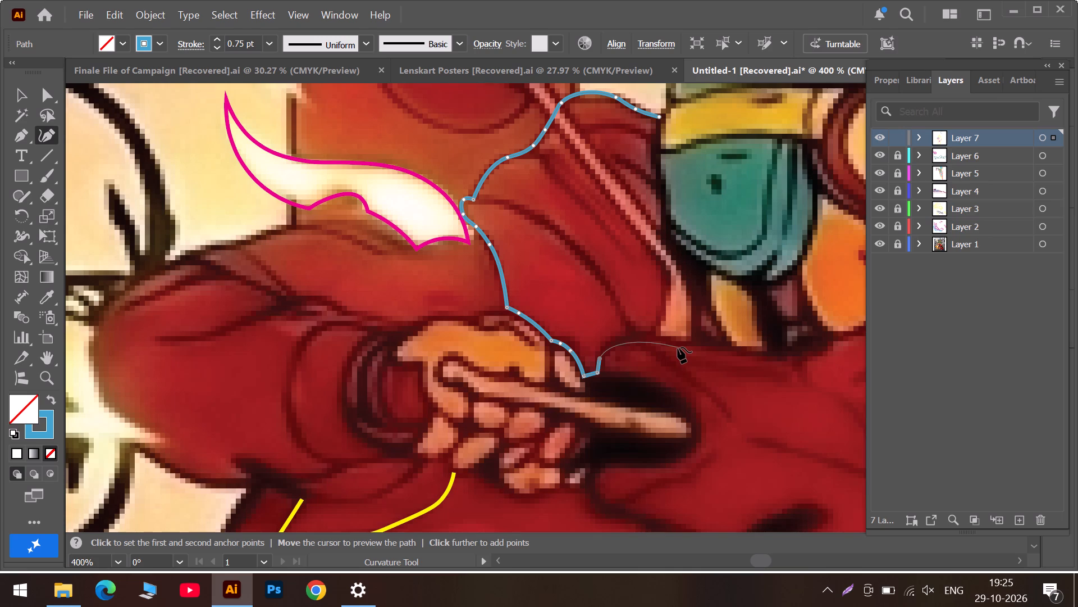
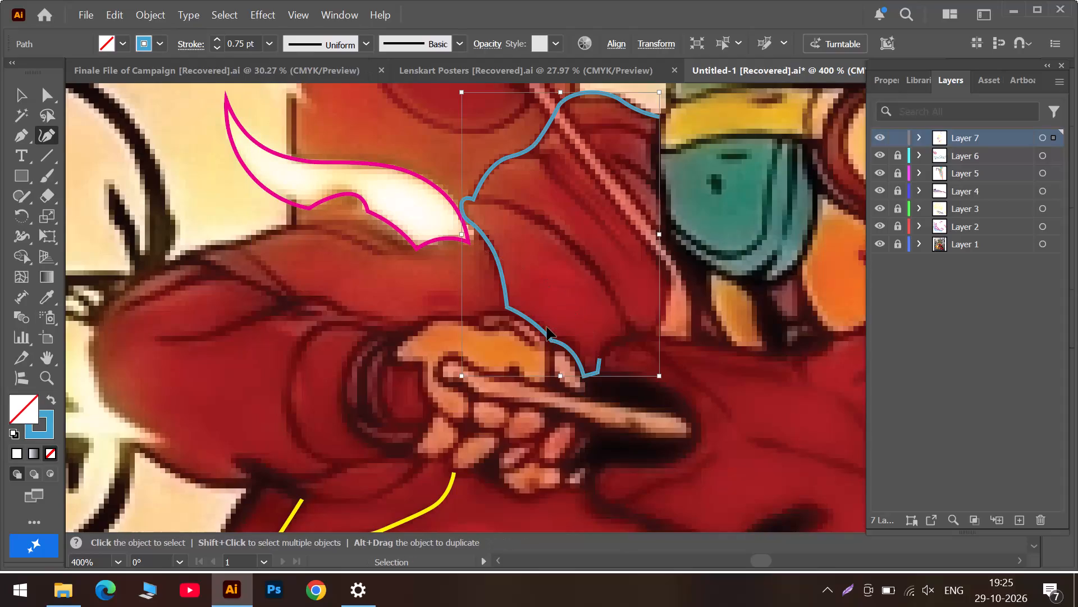
Undo the blue path's segments past the finger, along the hand and down the sleeve fold, back to the small bend beside the magenta shape's tip.
key(ctrl+z)
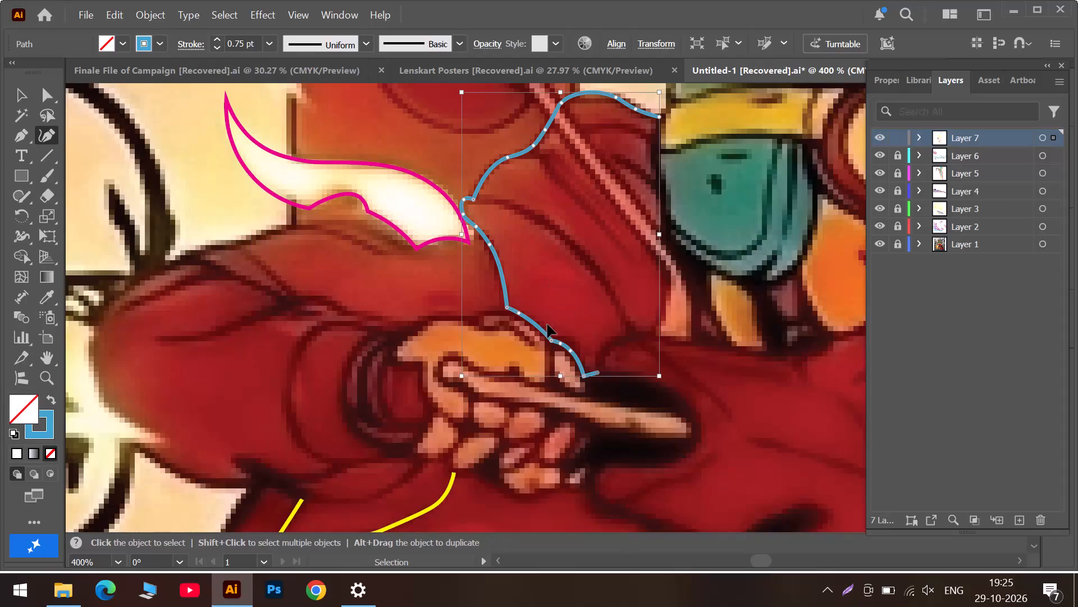
key(ctrl+z)
key(ctrl+z)
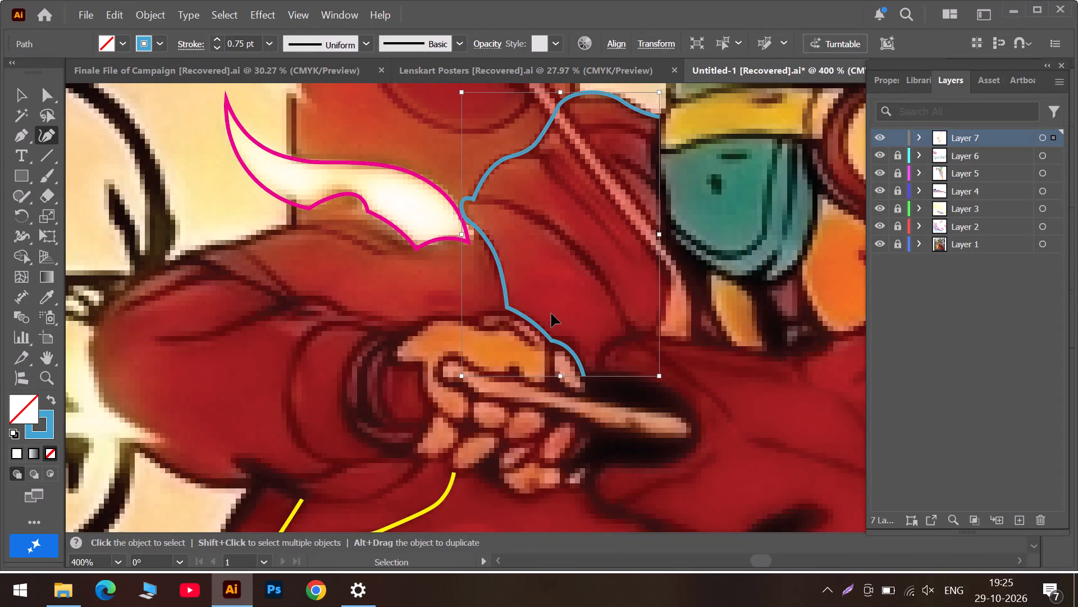
key(ctrl+z)
key(ctrl+z)
key(ctrl+z)
key(ctrl+z)
key(ctrl+z)
key(ctrl+z)
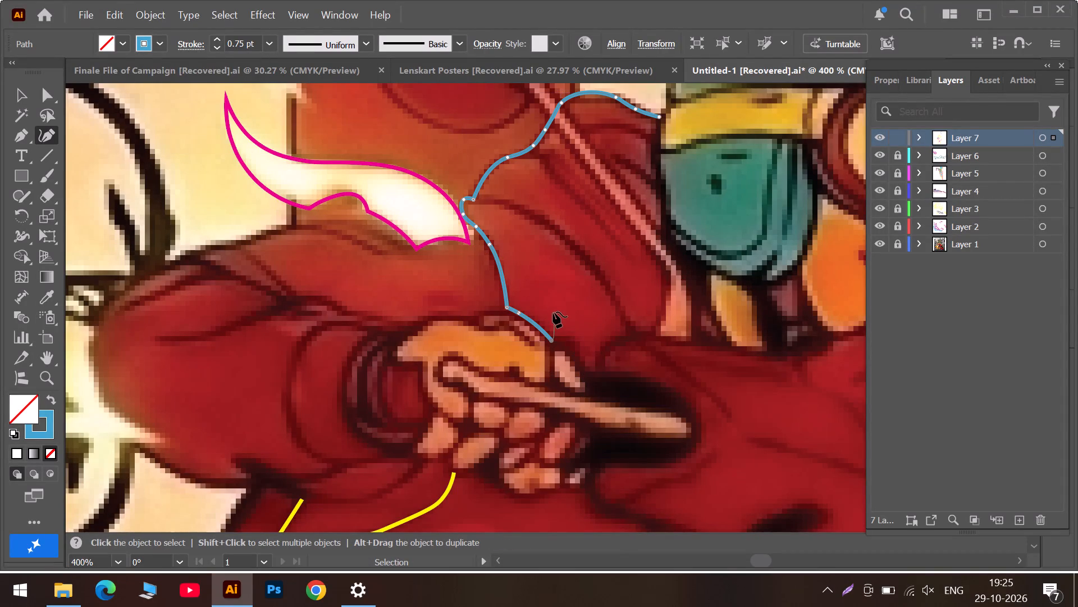
key(ctrl+z)
key(ctrl+z)
key(ctrl+z)
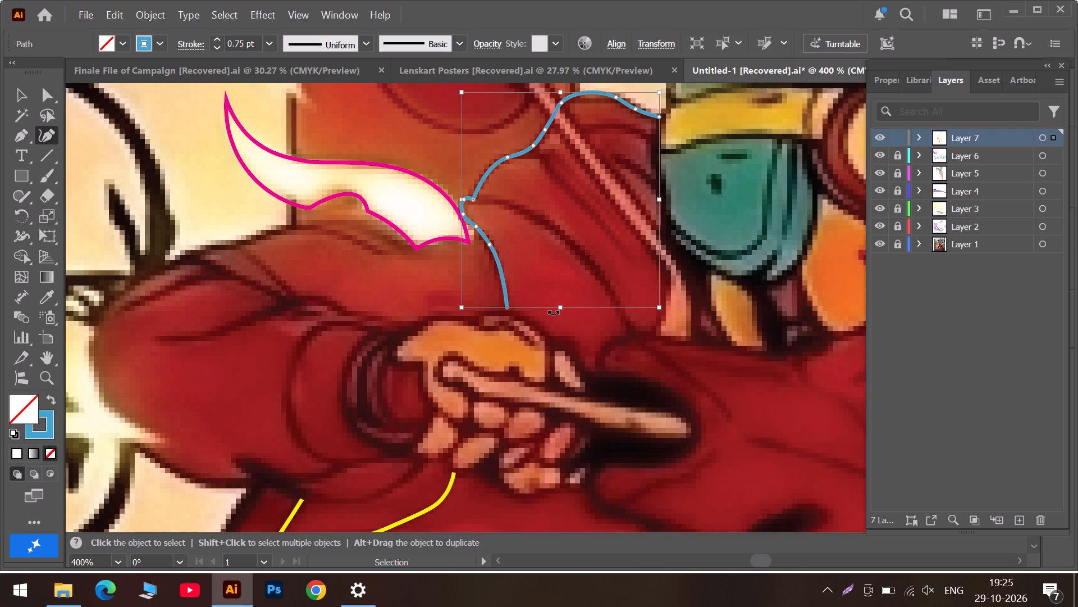
key(ctrl+z)
key(ctrl+z)
key(ctrl+z)
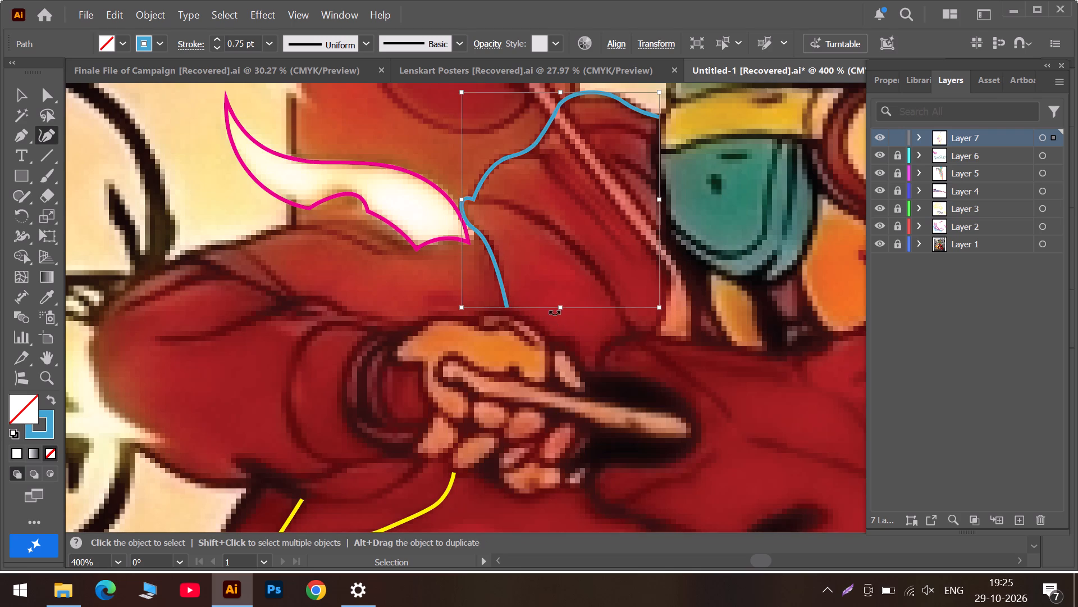
key(ctrl+z)
key(ctrl+z)
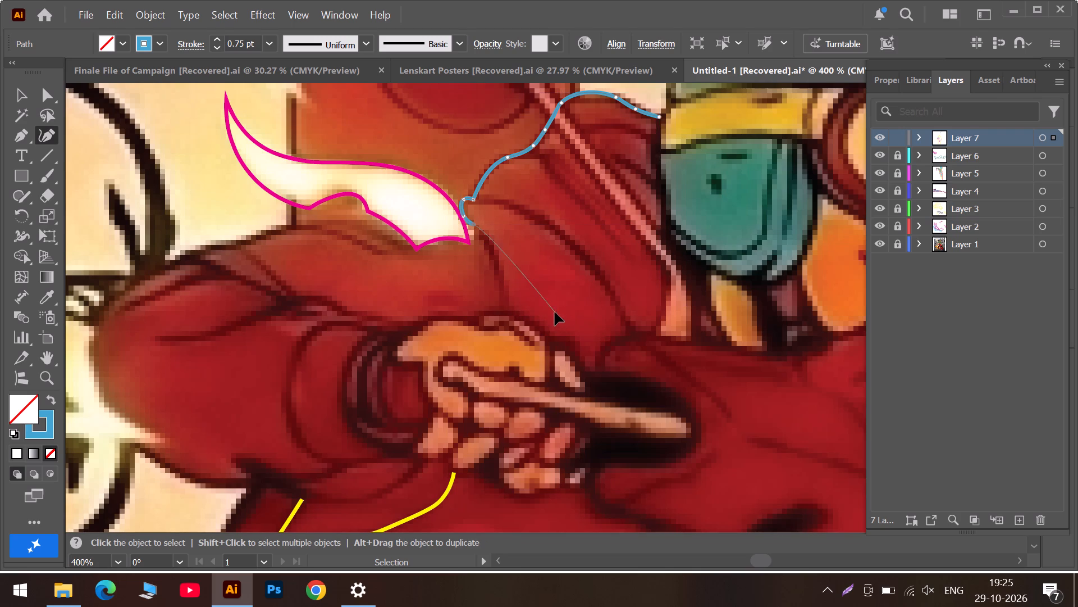
key(ctrl+z)
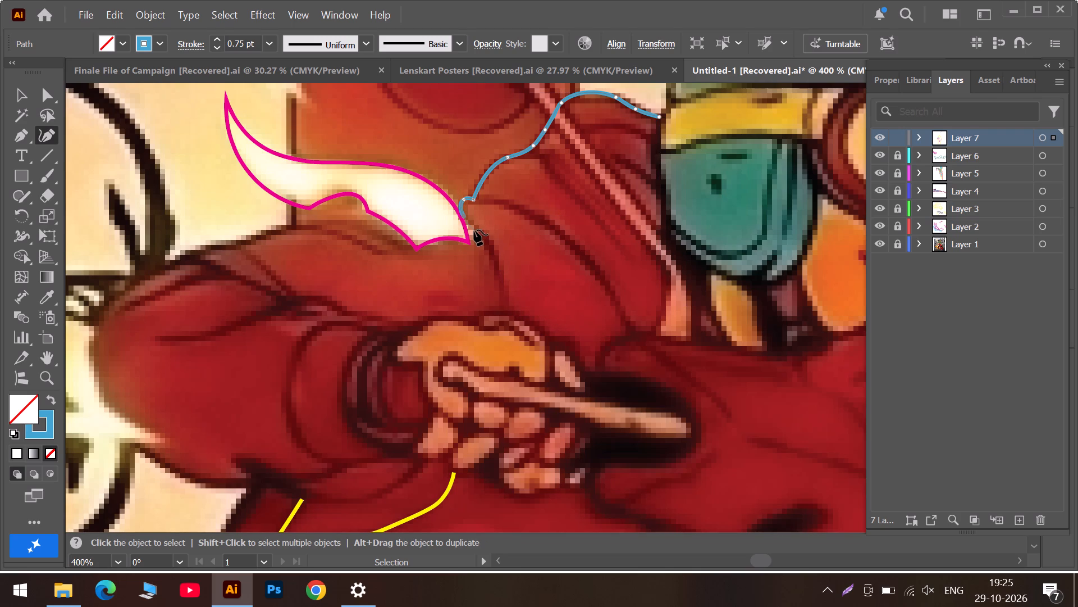
Continue the path down the flame's edge to its lower tip, fit the curve points to the edge, and end with a corner.
click(474, 230)
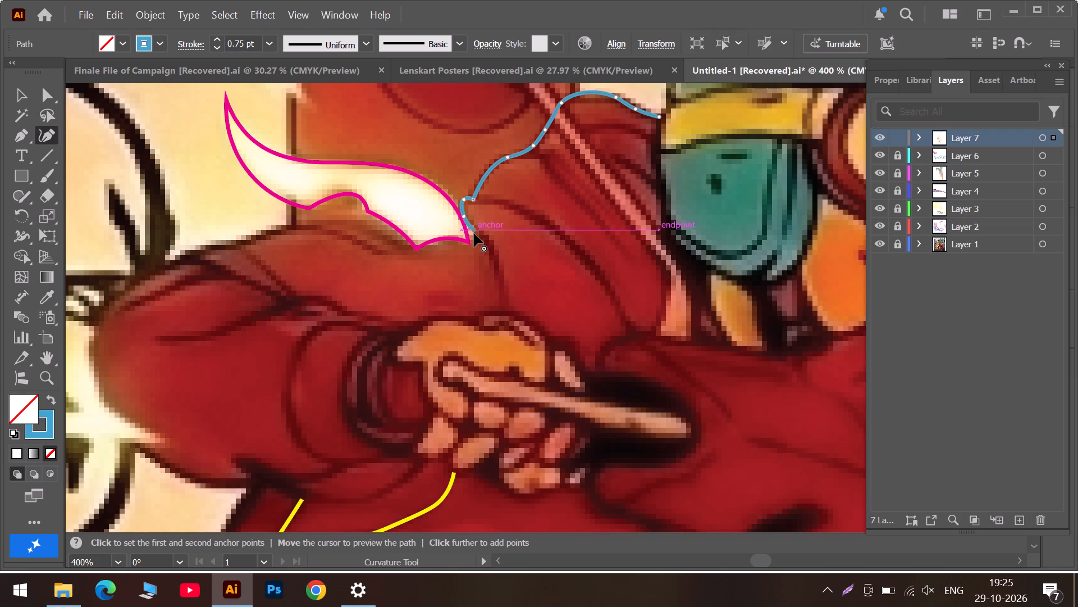
double_click(471, 241)
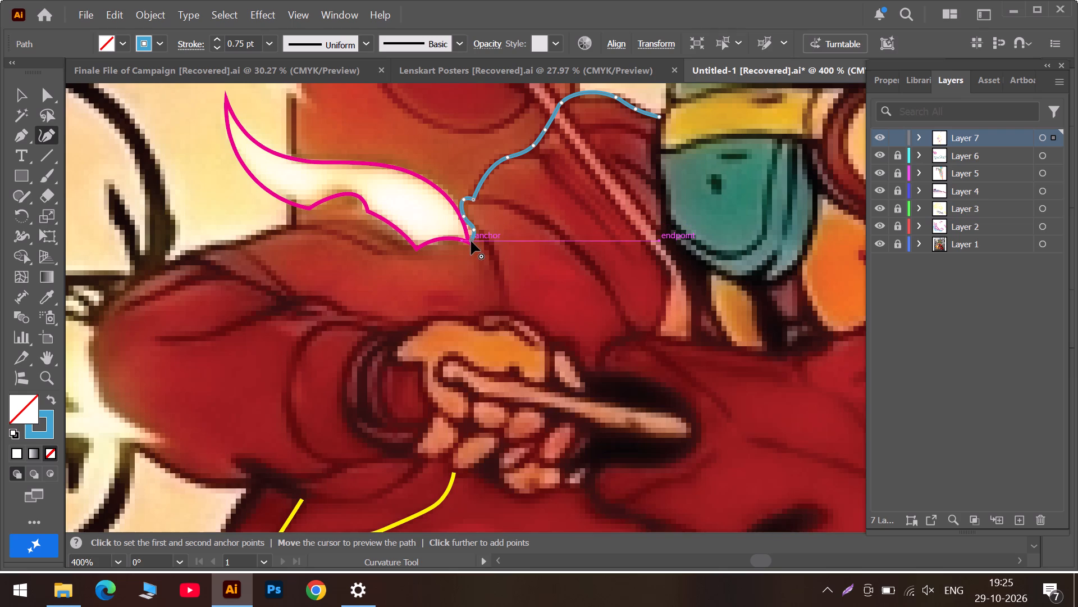
scroll(471, 241, up, 3)
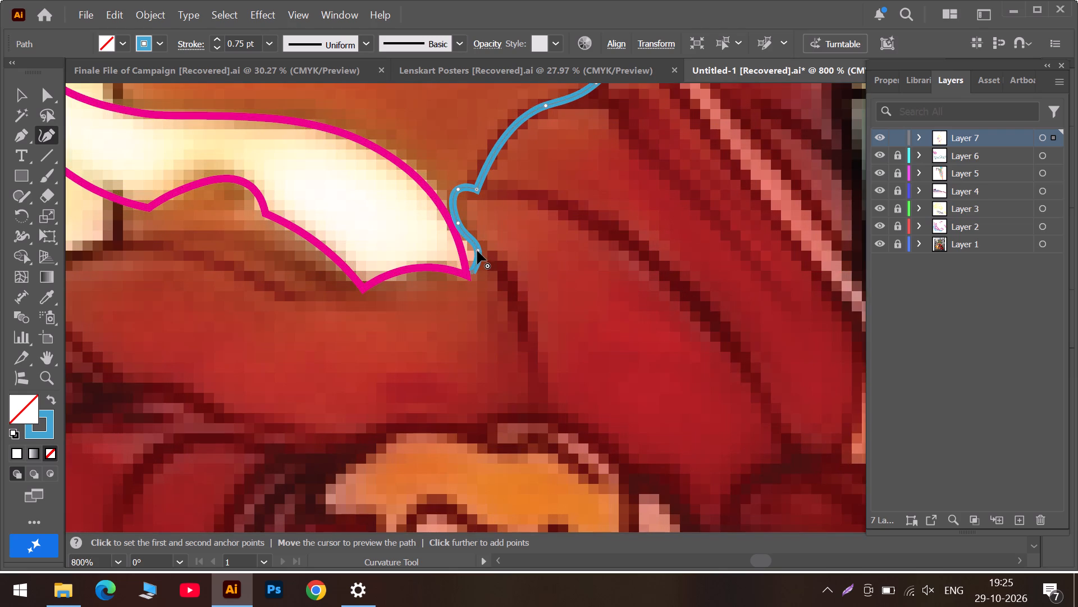
drag(477, 251, 465, 257)
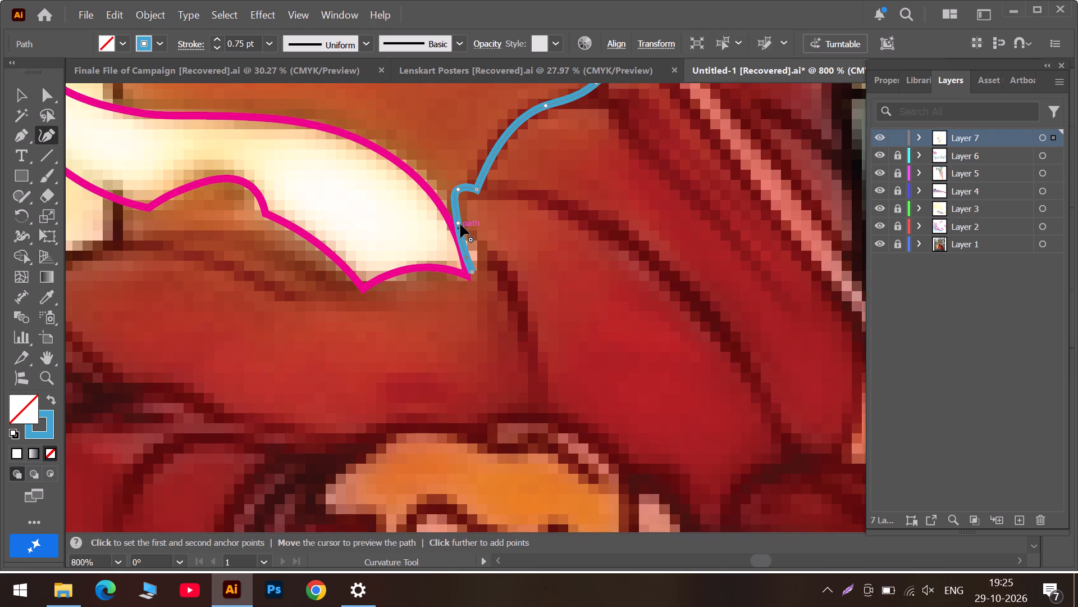
click(459, 224)
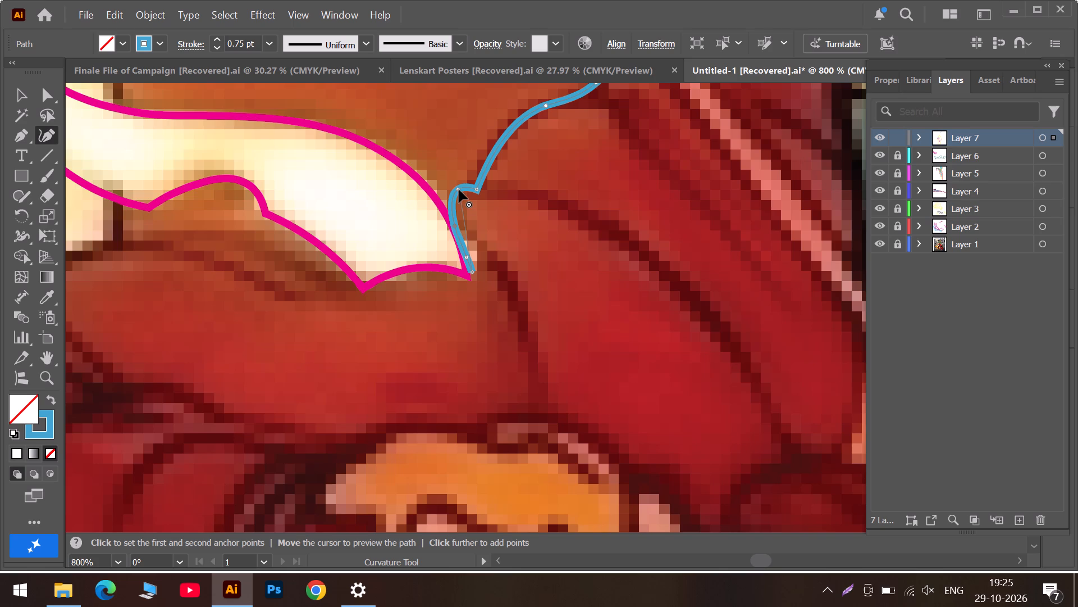
drag(471, 269, 470, 273)
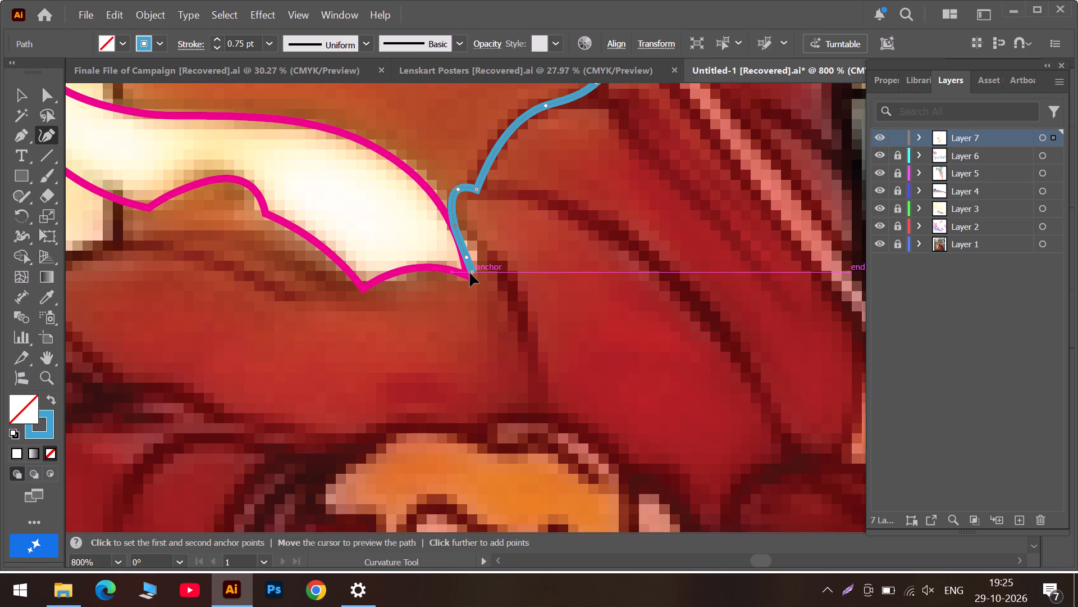
drag(470, 273, 468, 277)
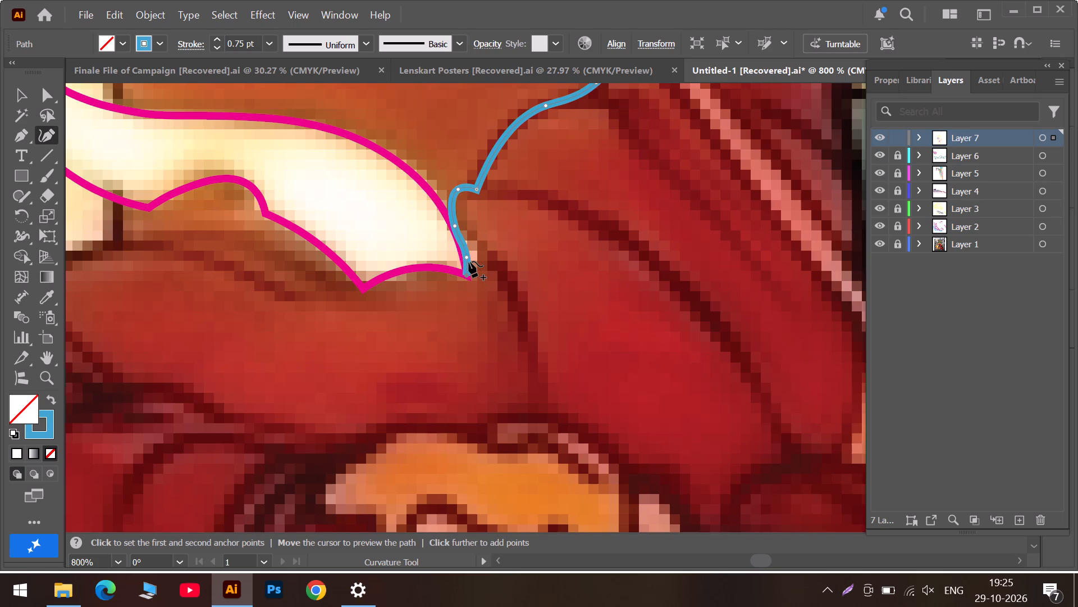
click(467, 257)
key(Delete)
drag(454, 227, 451, 216)
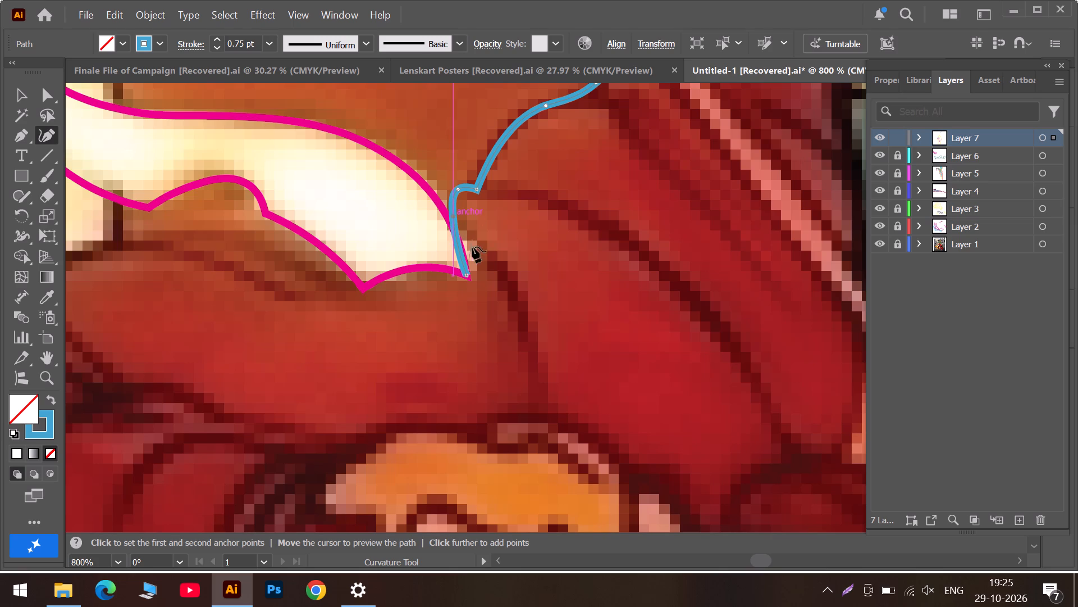
click(459, 249)
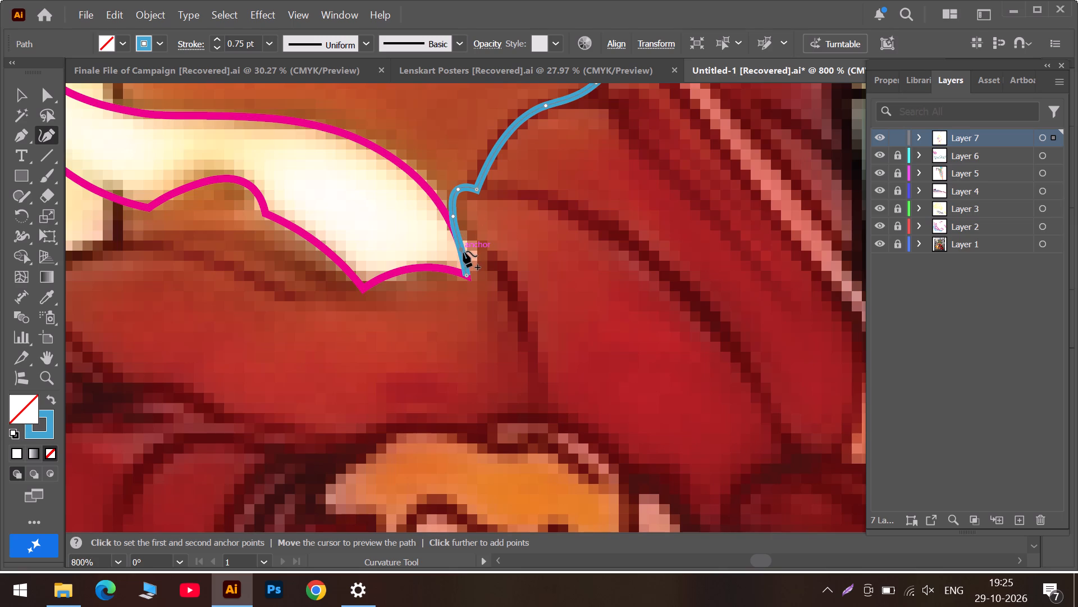
double_click(468, 275)
Trace the flame's short scalloped lower edge to its next tip, with corner points at both tips.
click(418, 266)
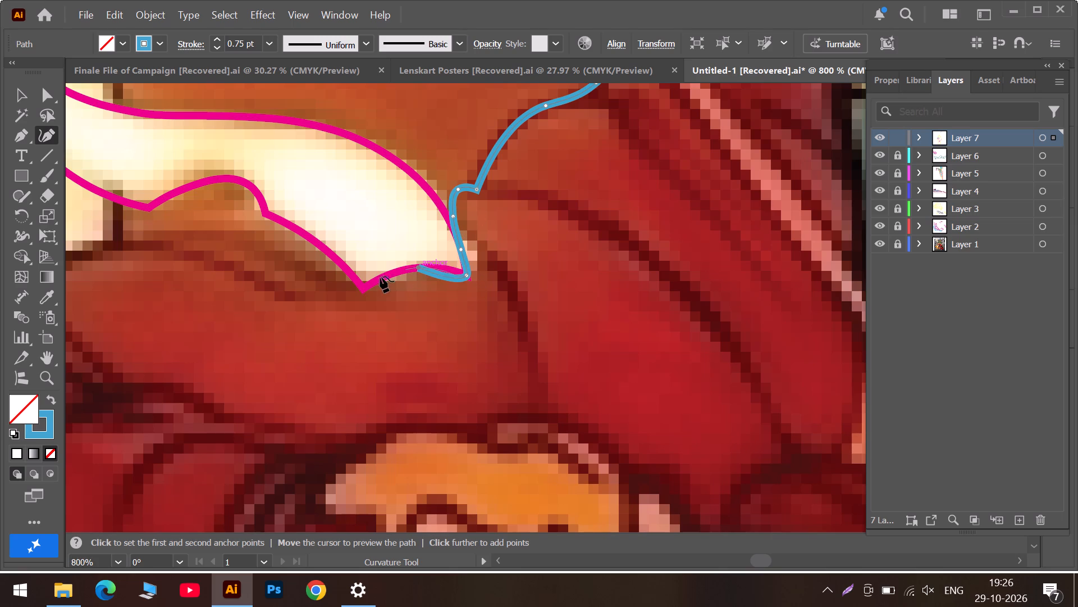
click(365, 289)
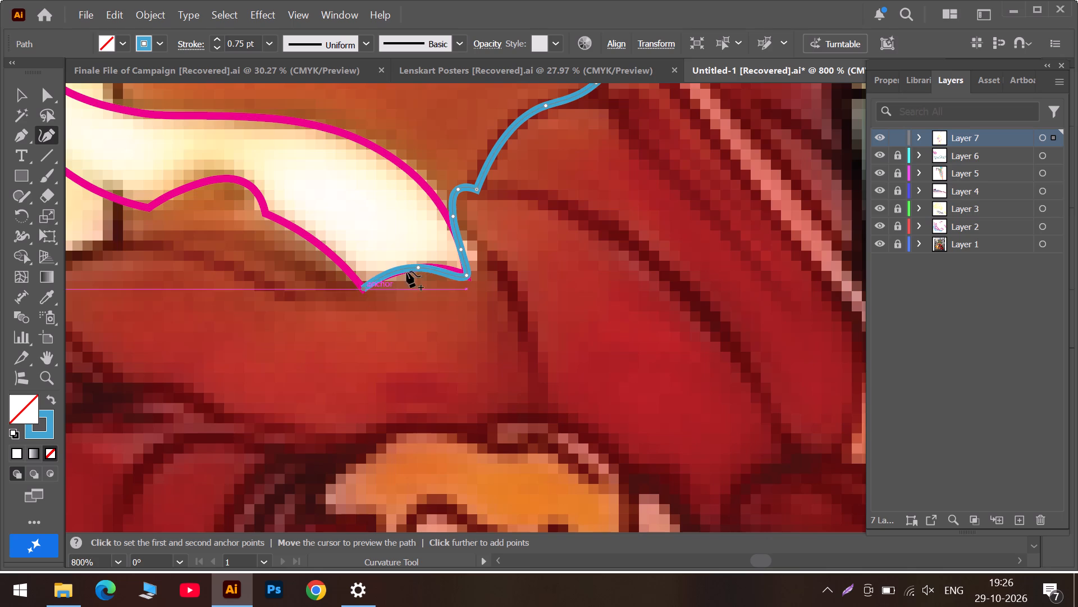
double_click(466, 277)
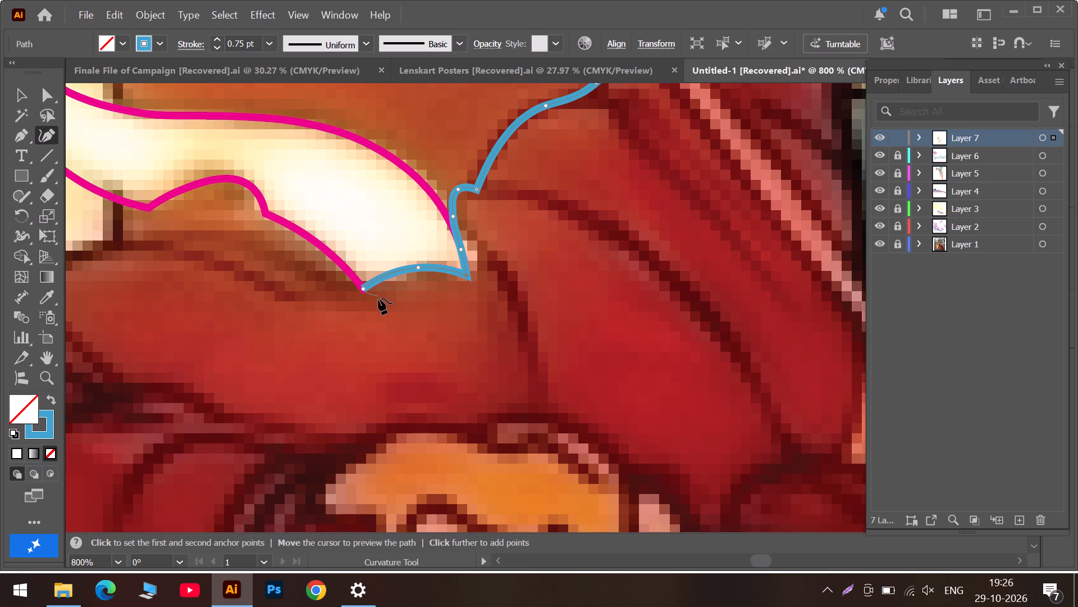
alt+scroll(378, 298, down, 4)
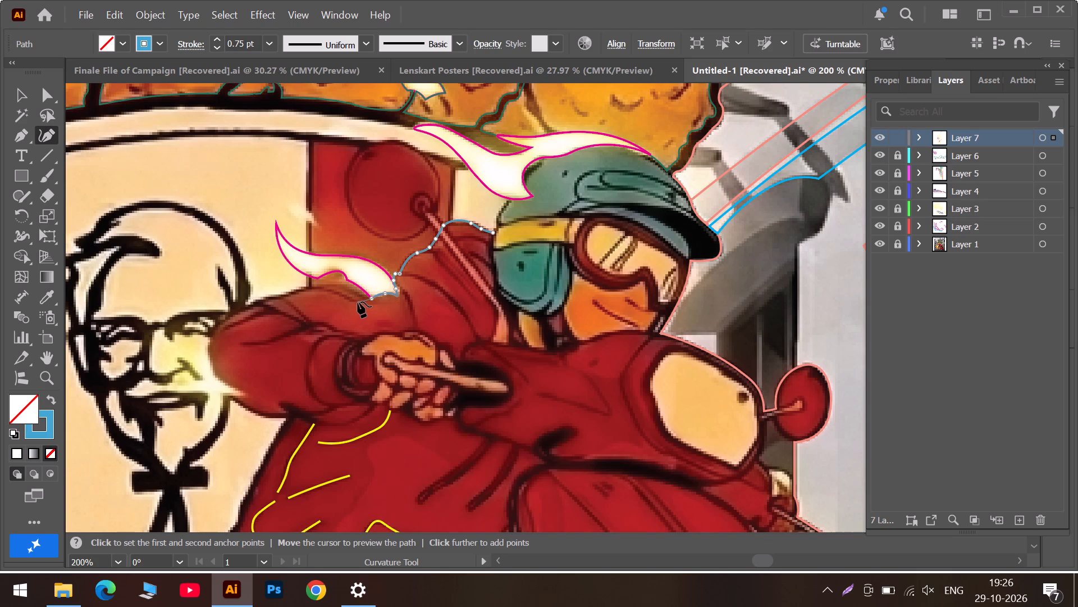
alt+scroll(358, 302, up, 4)
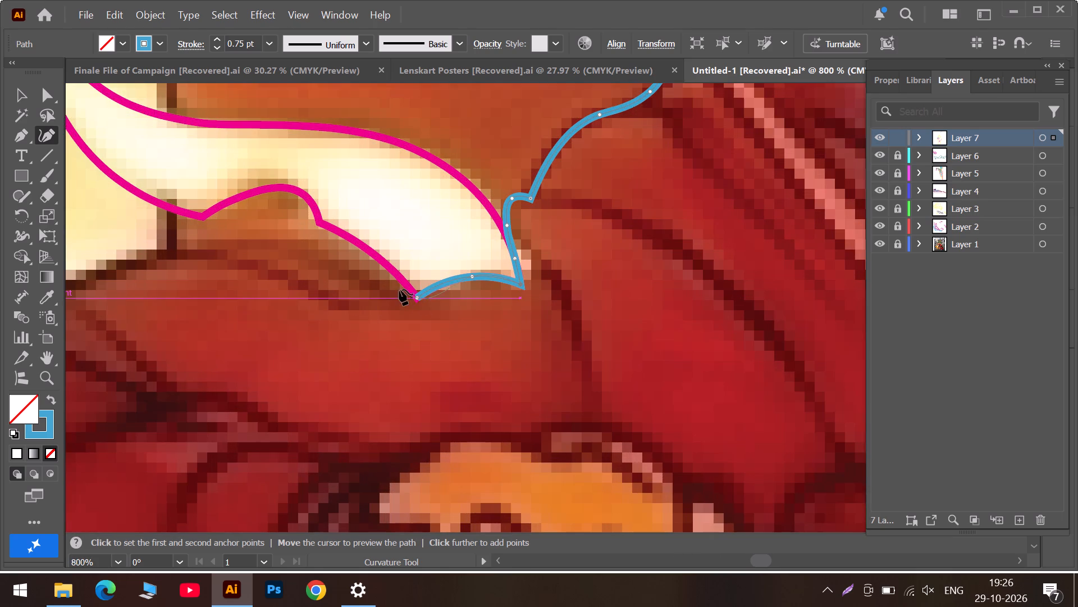
double_click(417, 298)
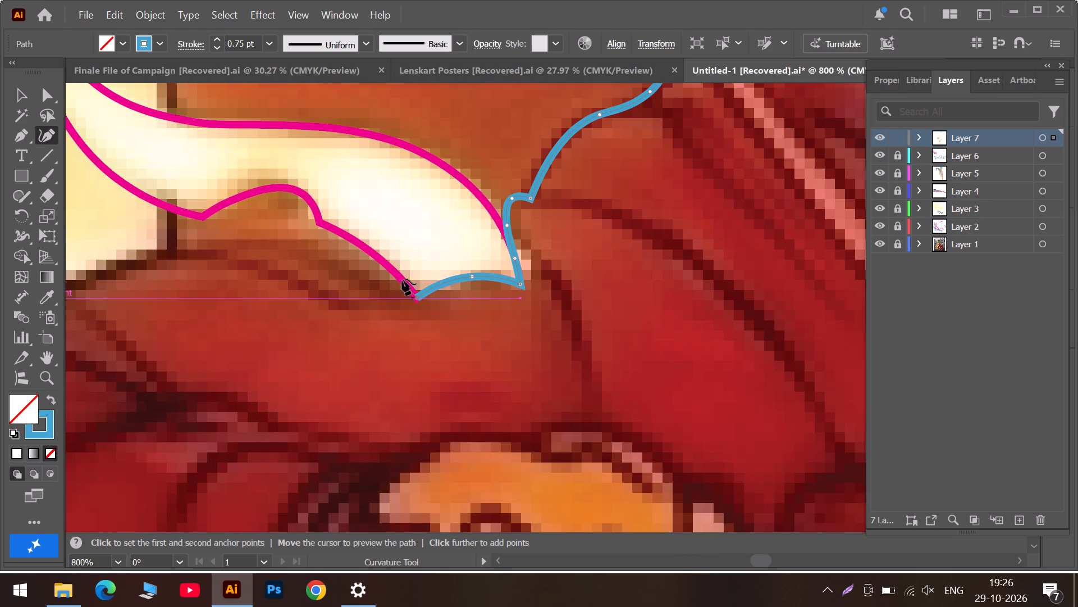
Continue the path from the flame's corner along the sleeve's upper edge toward the bearded man's head, fitting the curve to the edge.
click(400, 278)
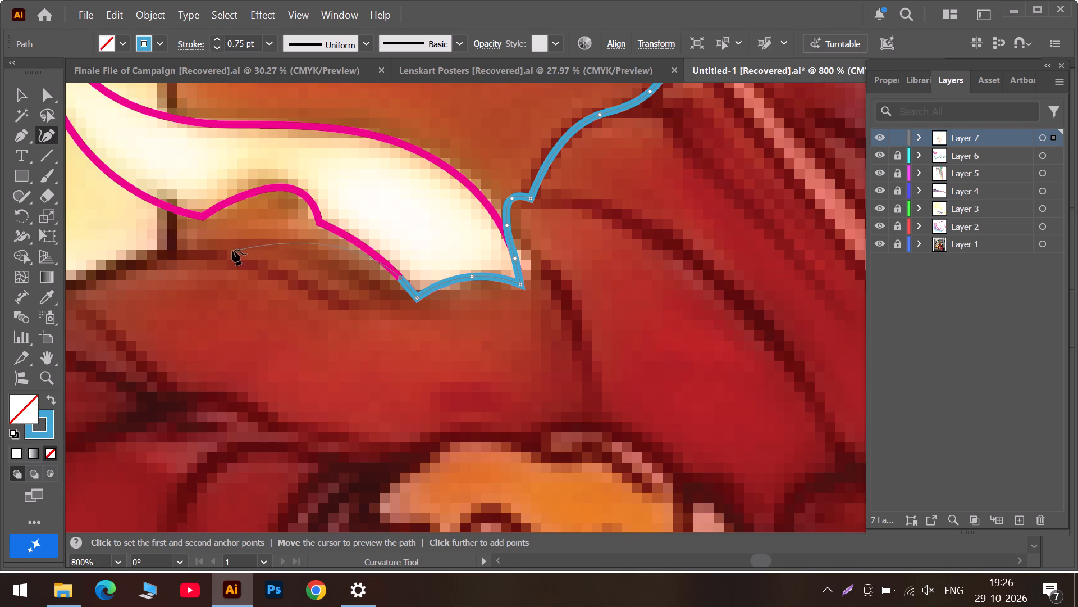
click(217, 252)
click(134, 261)
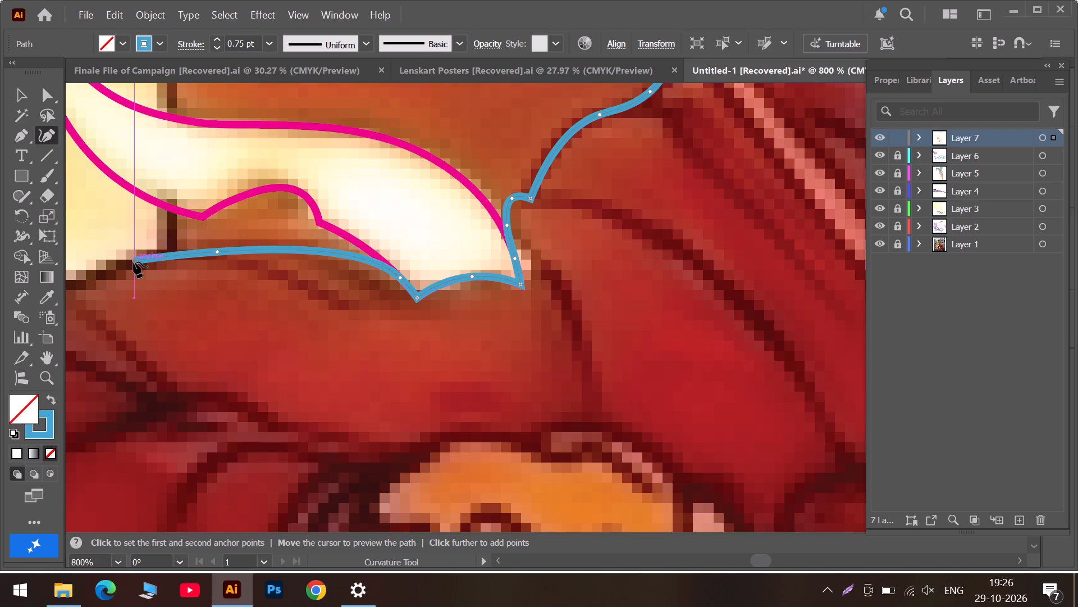
click(715, 560)
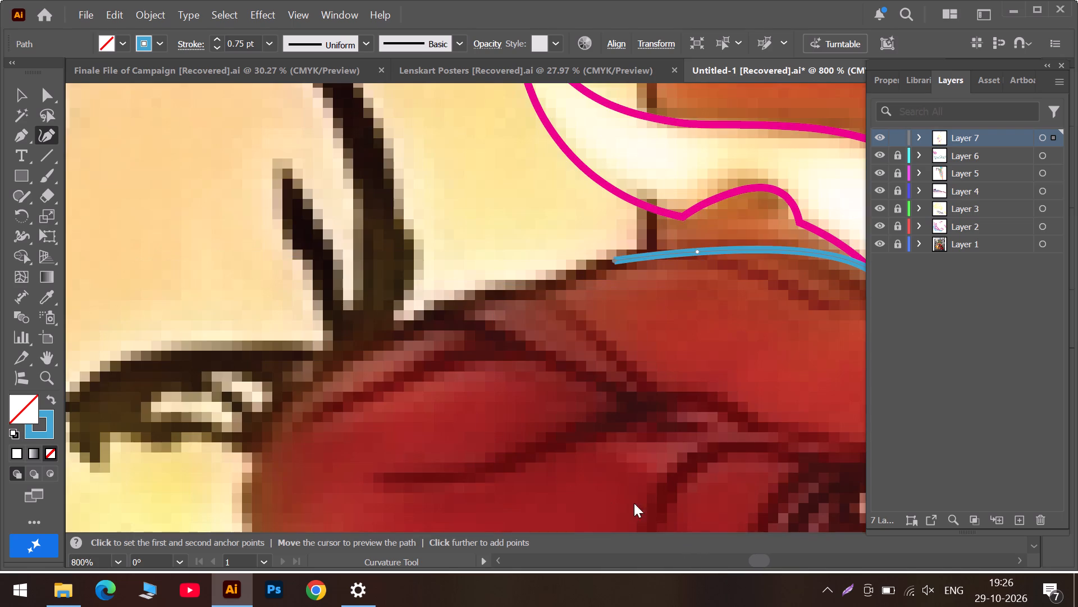
click(566, 278)
click(449, 299)
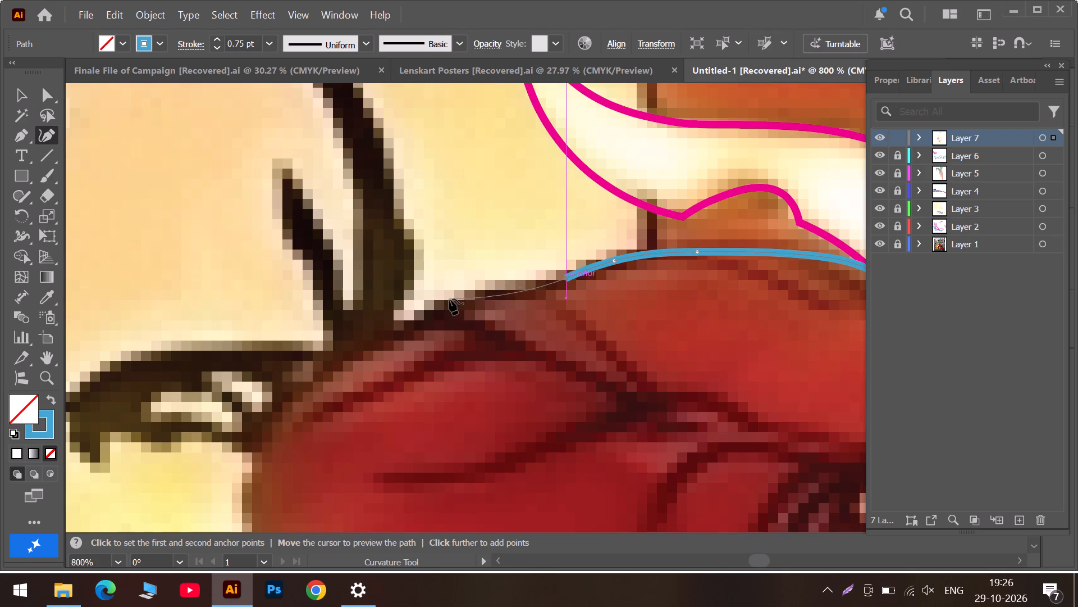
click(412, 327)
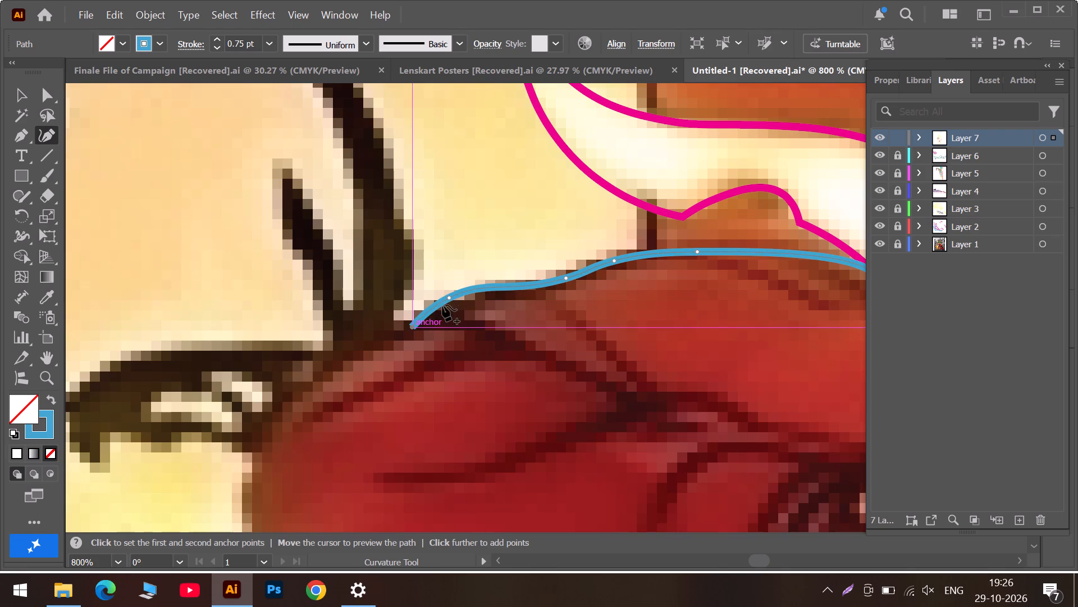
drag(450, 300, 448, 307)
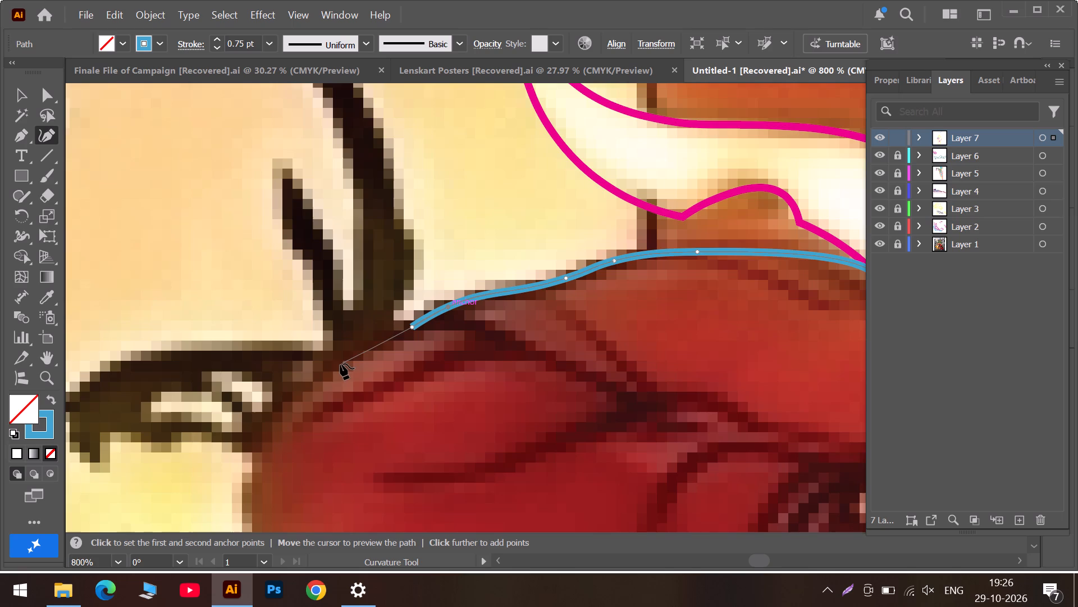
Continue the path along the upper sleeve and around the outer curve of the rider's bent elbow.
click(333, 365)
scroll(332, 366, down, 6)
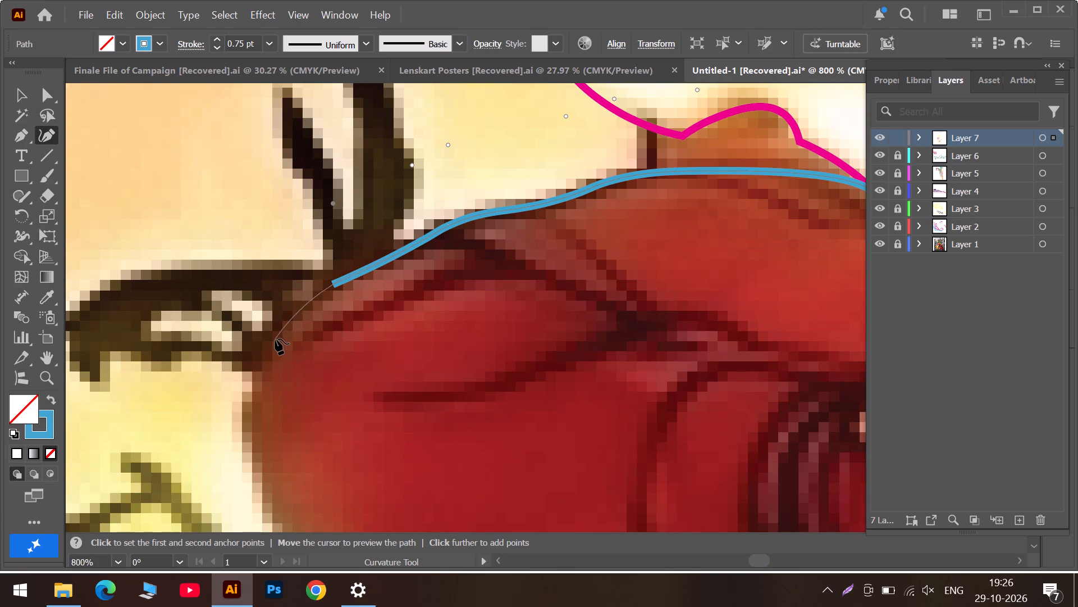
click(275, 339)
scroll(275, 338, down, 7)
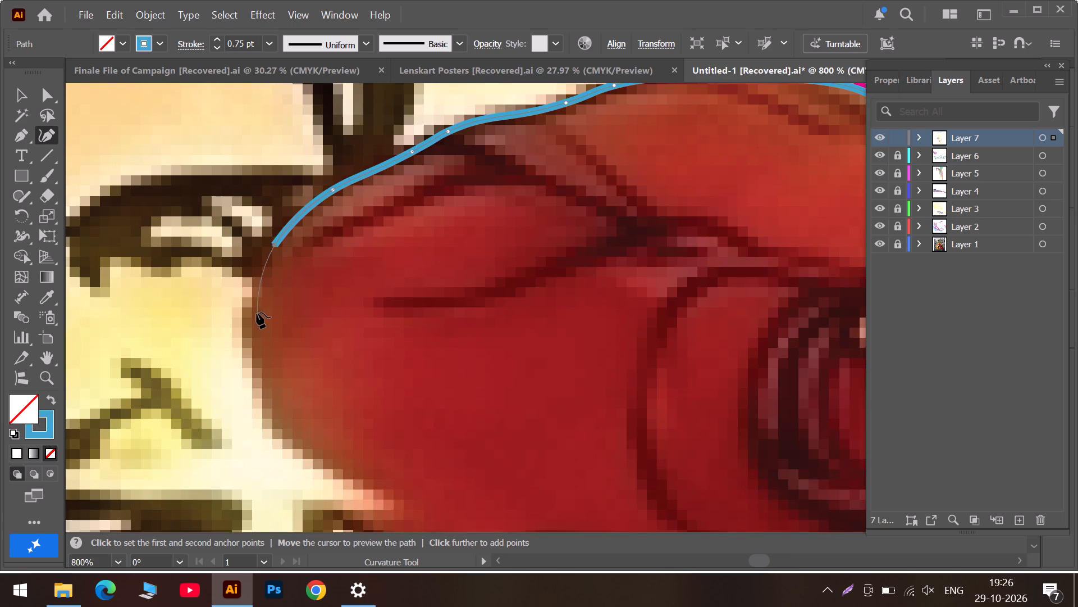
click(256, 316)
scroll(256, 316, down, 7)
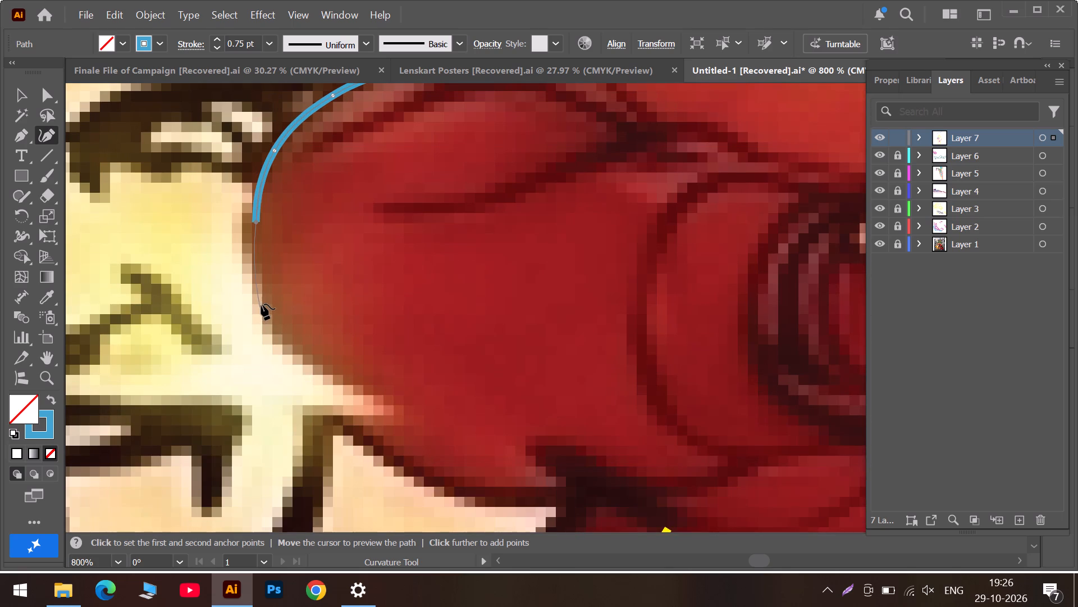
click(261, 304)
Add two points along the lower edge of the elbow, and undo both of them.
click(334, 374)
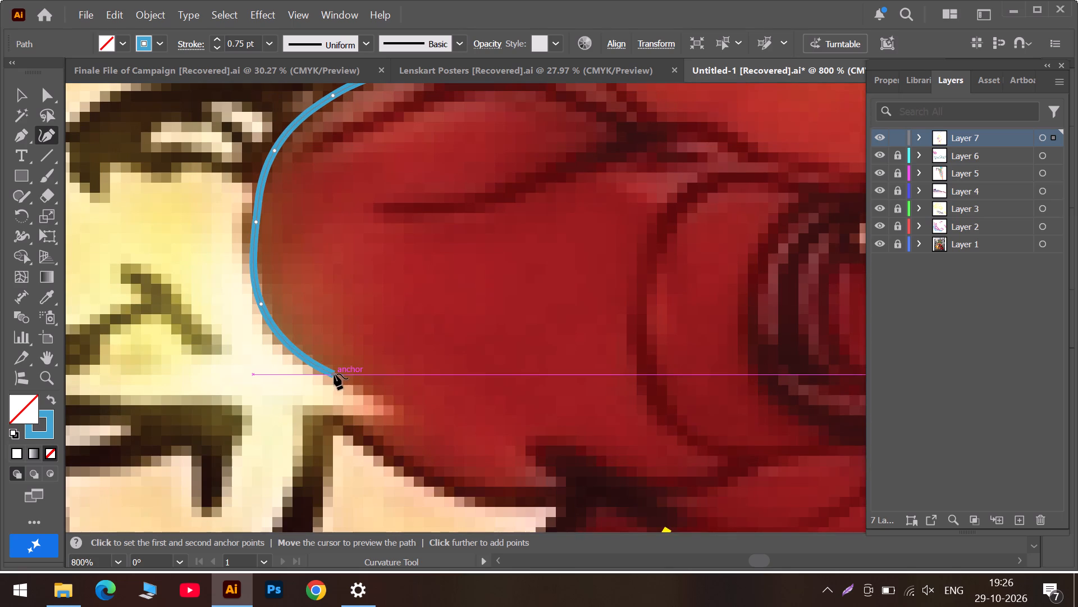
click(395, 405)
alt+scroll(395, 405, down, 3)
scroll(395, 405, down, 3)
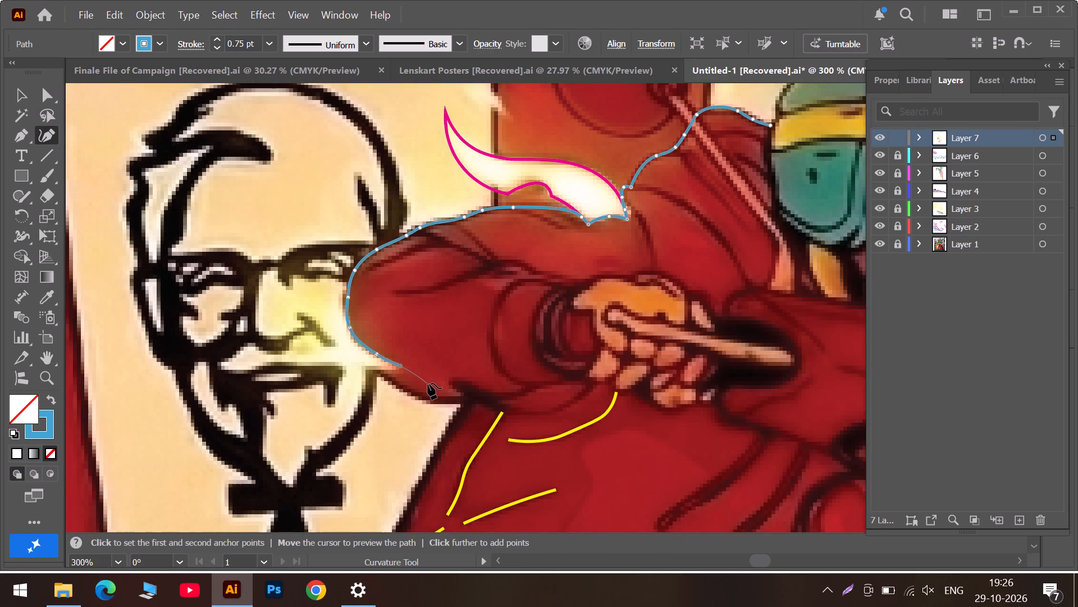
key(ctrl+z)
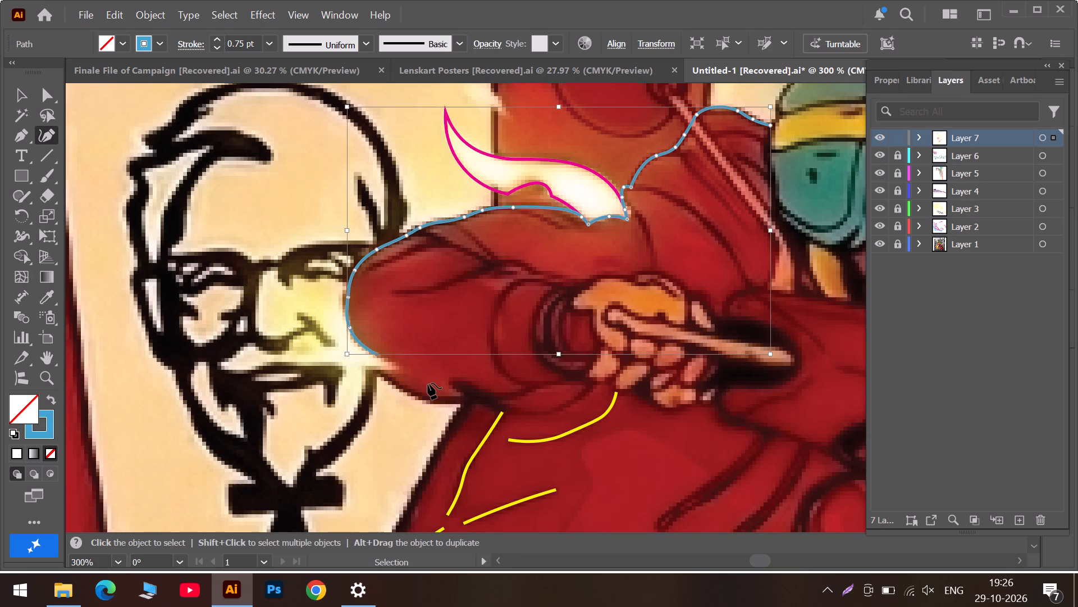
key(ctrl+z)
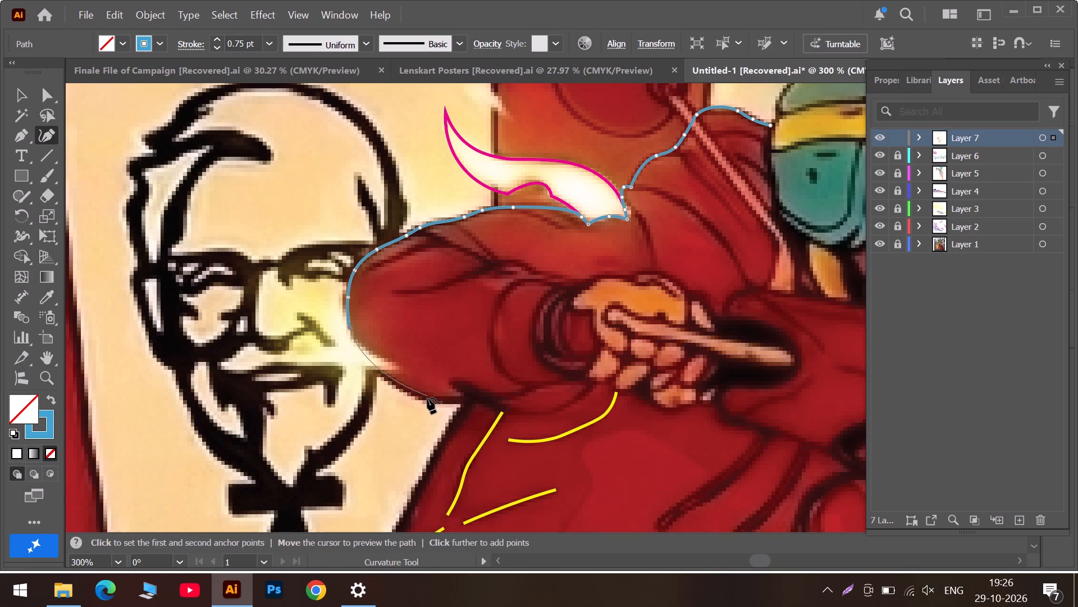
Trace the elbow's lower edge to a corner point and continue straight to another corner where the sleeve meets the jacket's back.
click(423, 401)
double_click(423, 401)
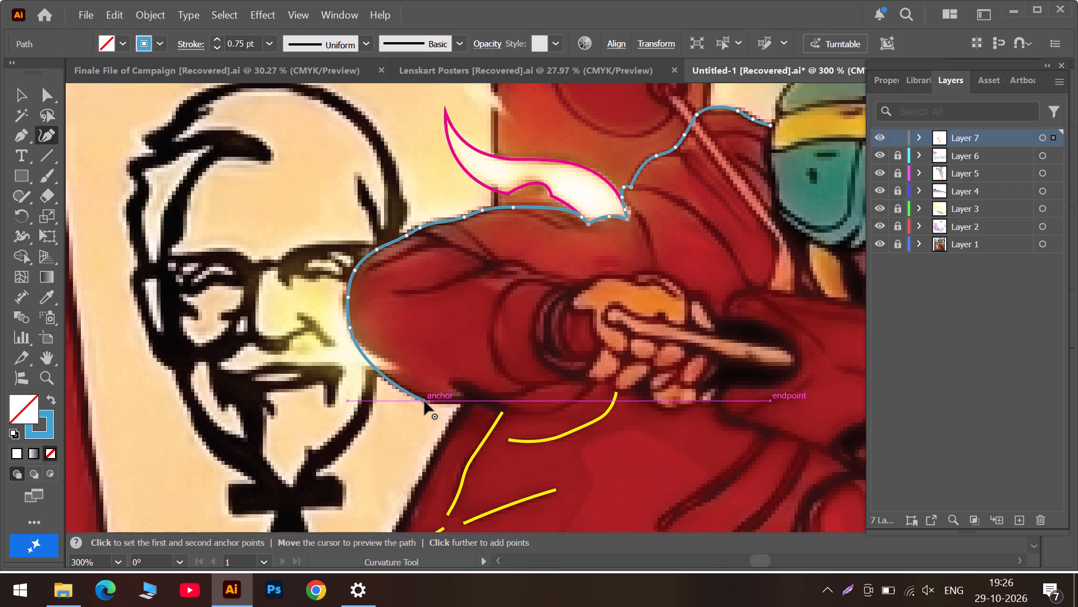
alt+scroll(464, 401, up, 2)
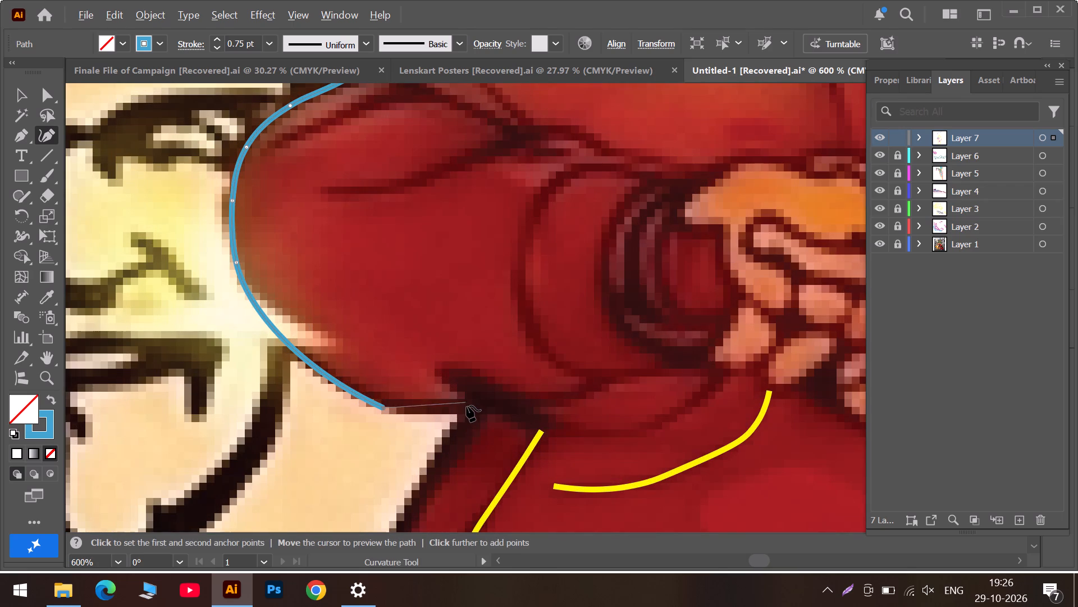
double_click(471, 408)
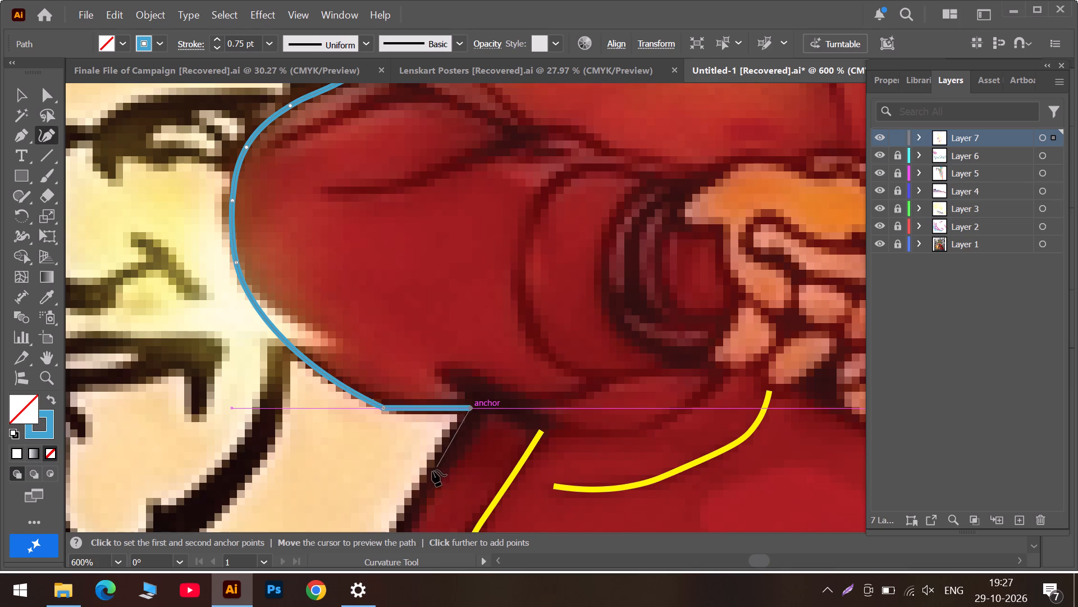
Continue the path from the corner below the elbow down the nearly straight upper part of the jacket's back edge.
click(431, 473)
scroll(431, 469, down, 6)
scroll(431, 416, down, 6)
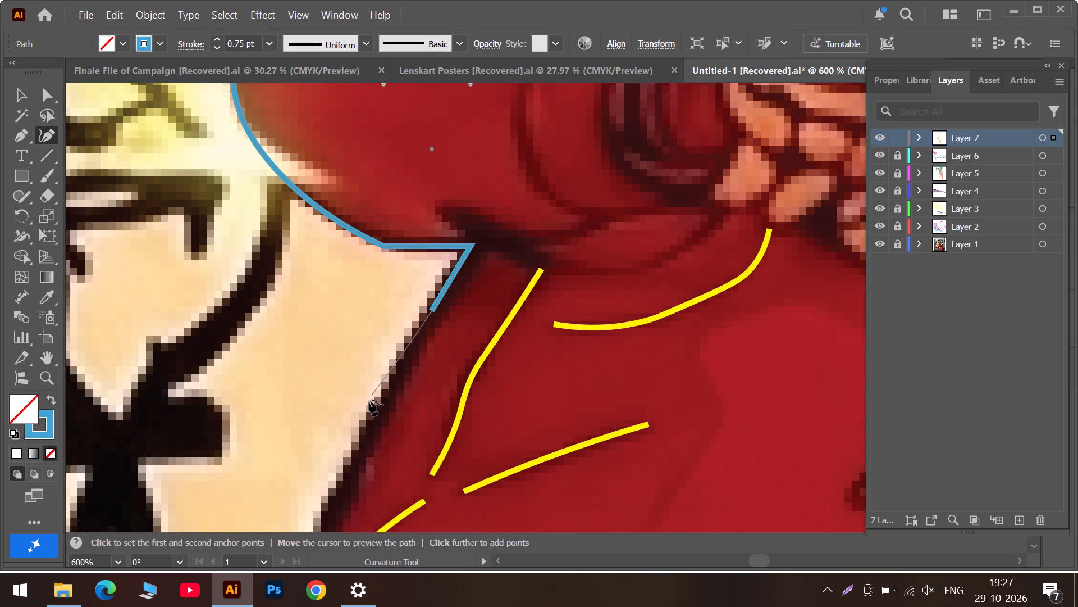
click(374, 419)
scroll(374, 419, down, 12)
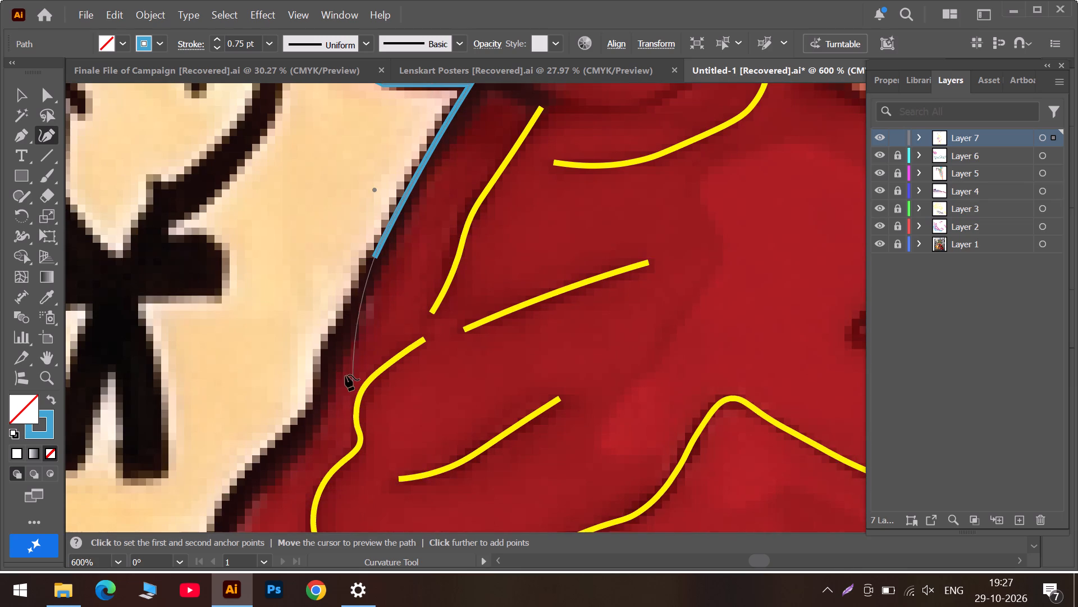
click(331, 355)
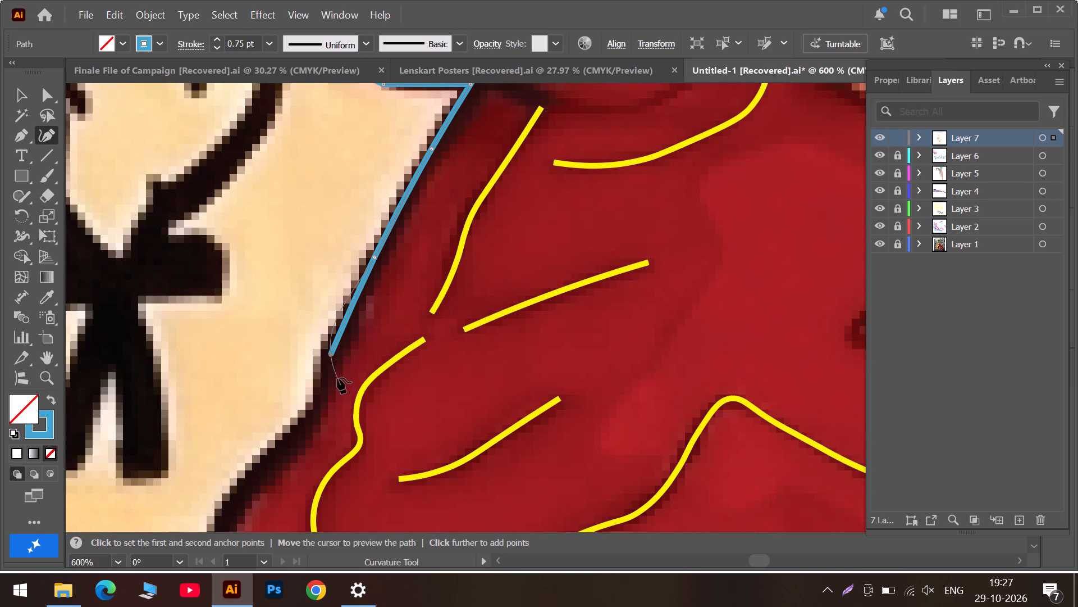
click(349, 309)
Trace the lower back edge around its outward curve and end it on a corner point at the hem band's rear tip.
scroll(301, 369, down, 6)
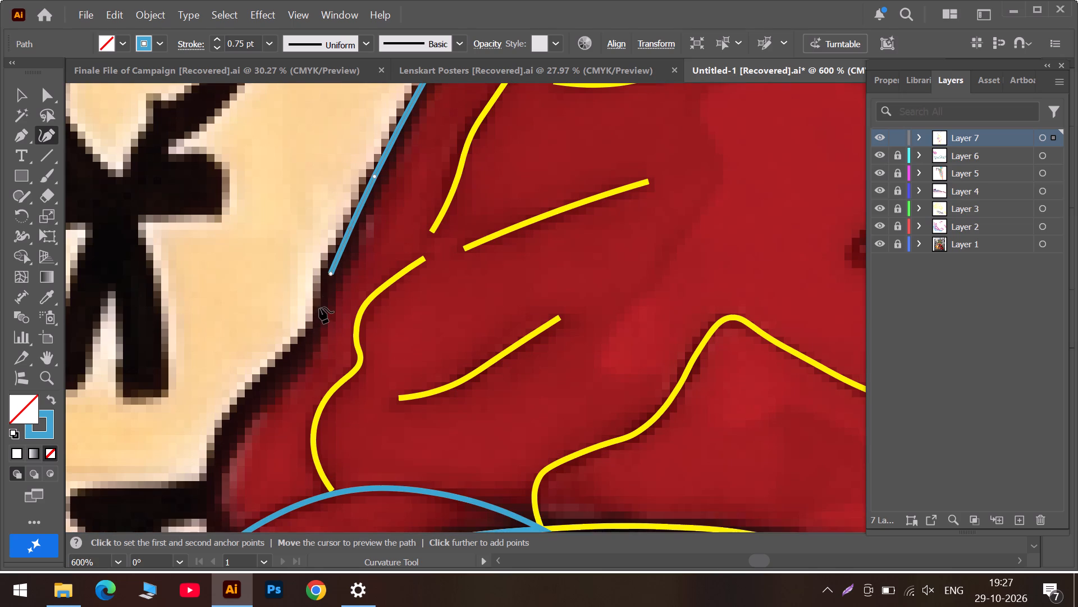
click(319, 307)
click(267, 373)
scroll(267, 373, down, 6)
click(231, 345)
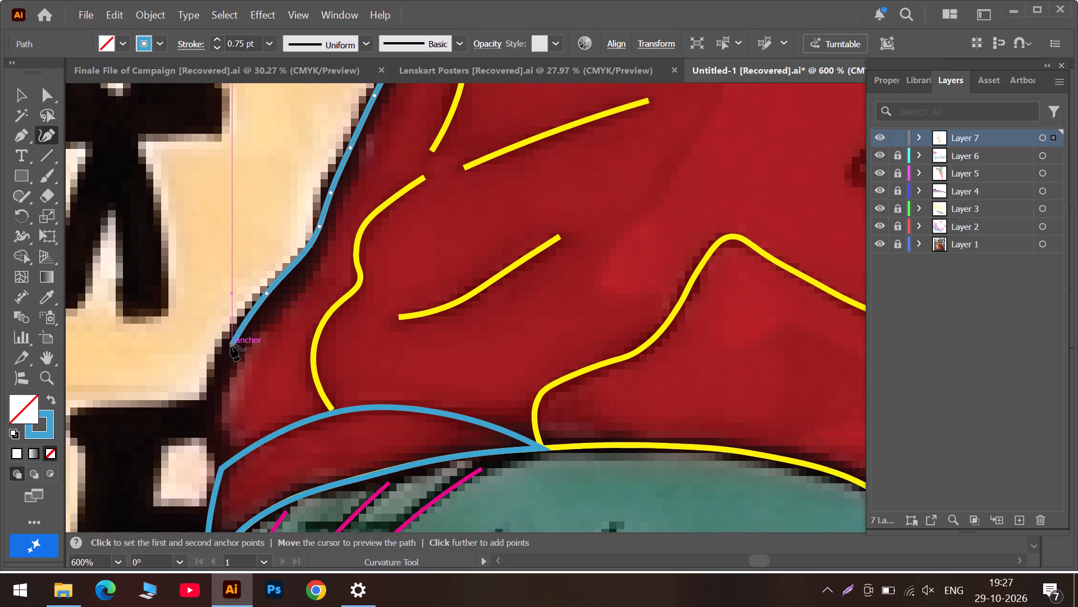
scroll(230, 345, down, 7)
click(208, 321)
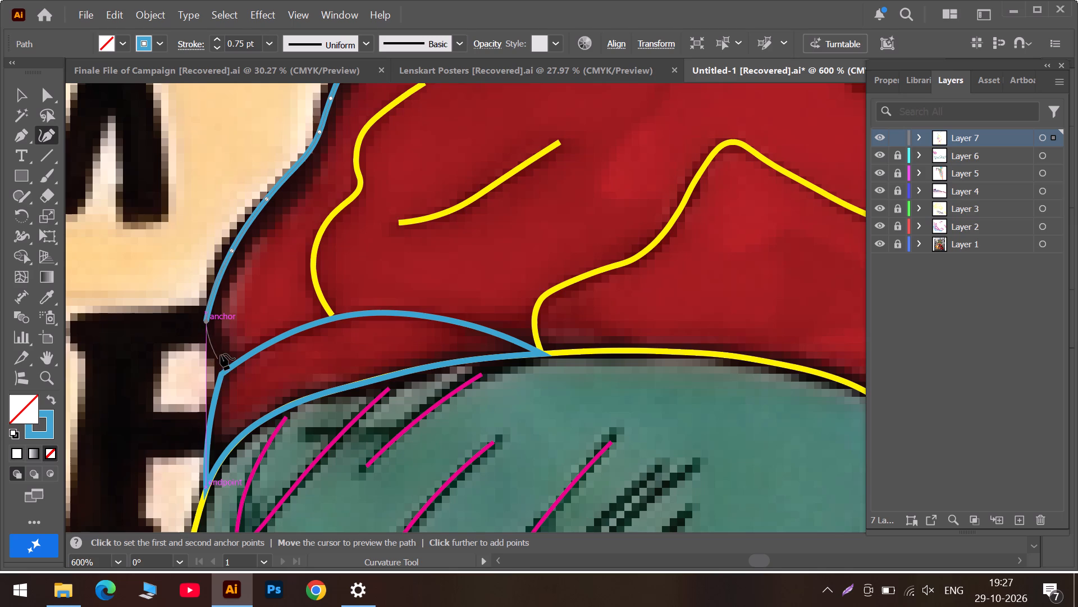
triple_click(221, 359)
drag(221, 359, 221, 369)
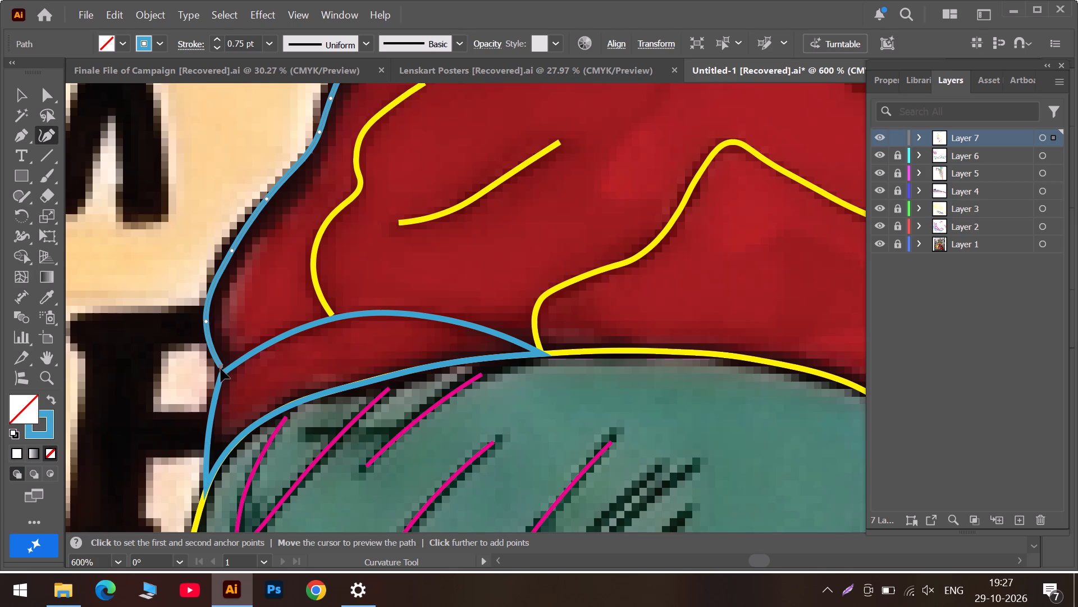
drag(221, 369, 221, 372)
double_click(221, 372)
Continue from the rear tip along the hem band's arched upper edge to a corner point where the band meets the trousers.
alt+scroll(221, 372, down, 3)
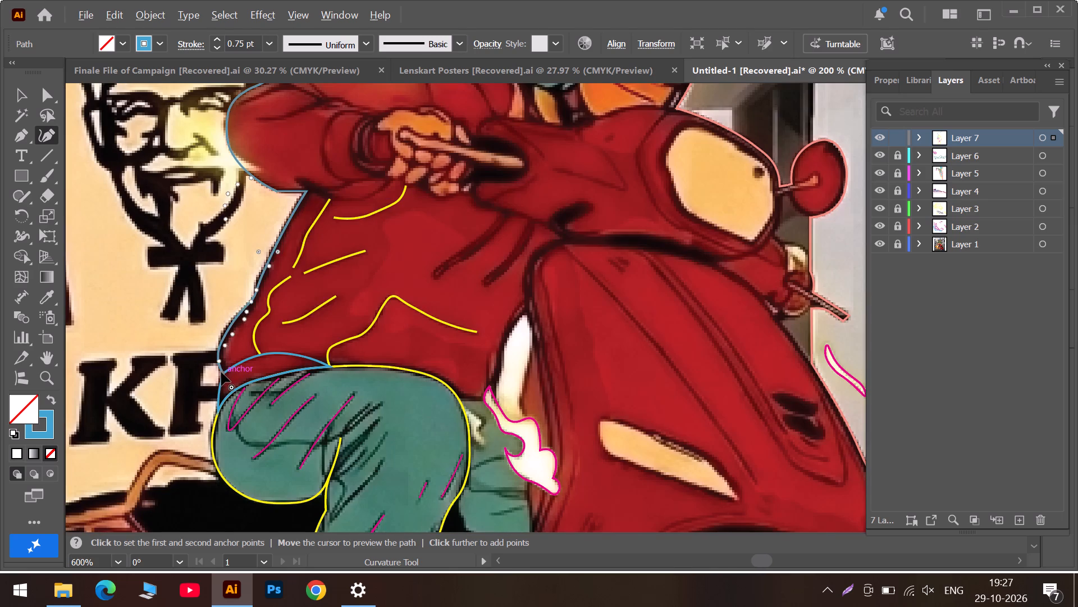
scroll(232, 361, up, 6)
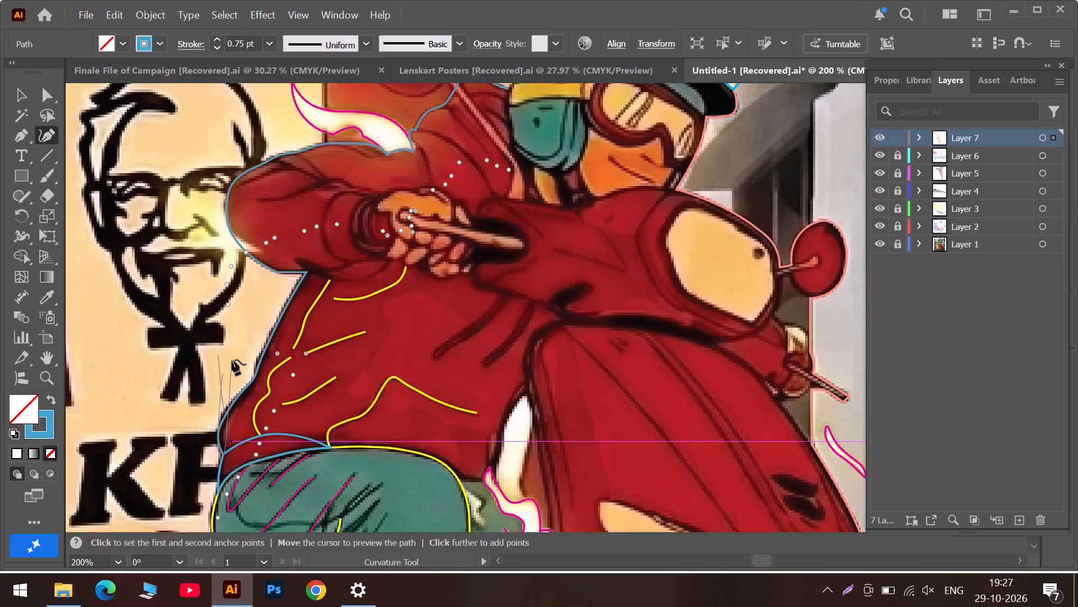
scroll(234, 356, up, 9)
scroll(275, 353, down, 8)
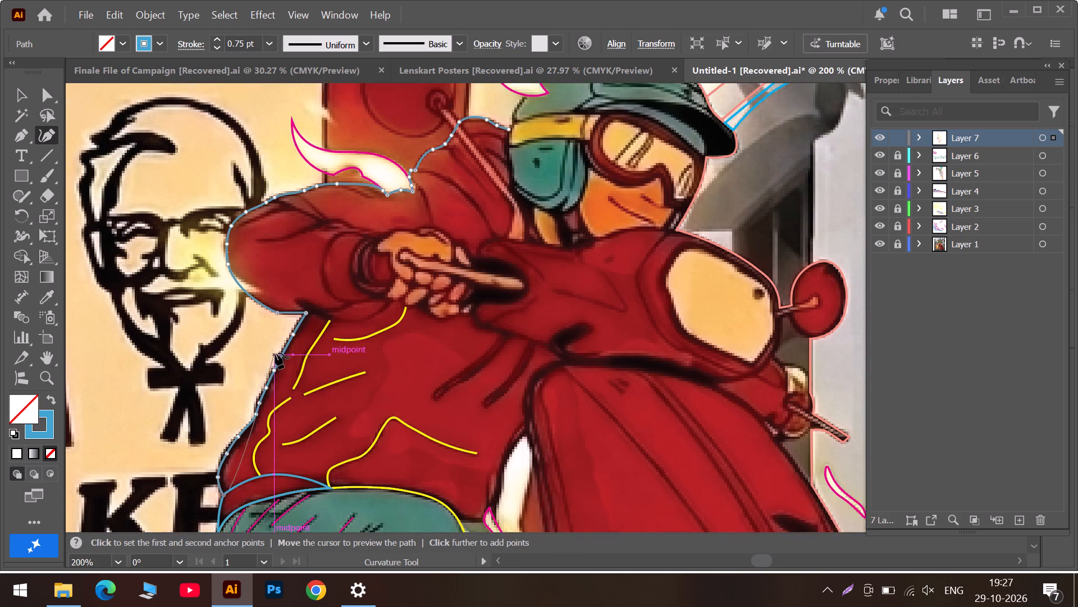
scroll(275, 353, down, 4)
alt+scroll(238, 397, up, 3)
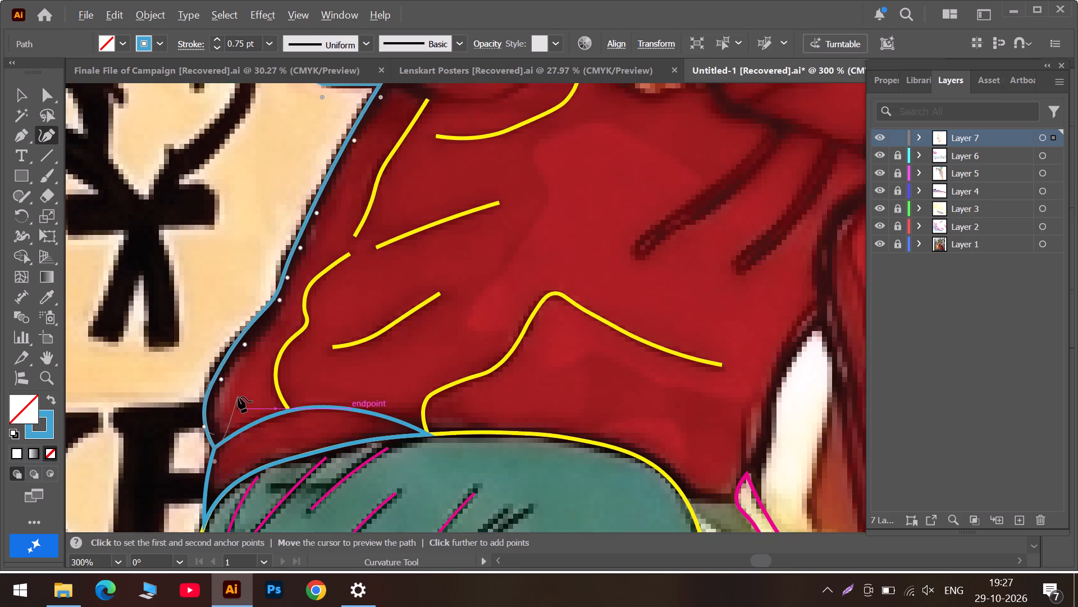
alt+scroll(238, 397, down, 4)
alt+scroll(244, 391, up, 4)
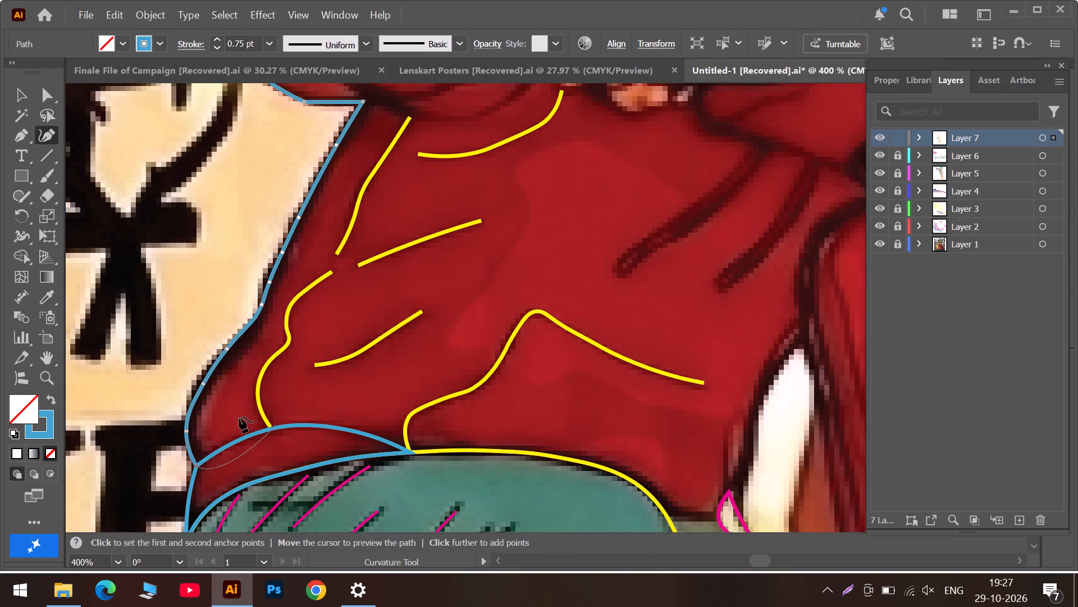
double_click(196, 463)
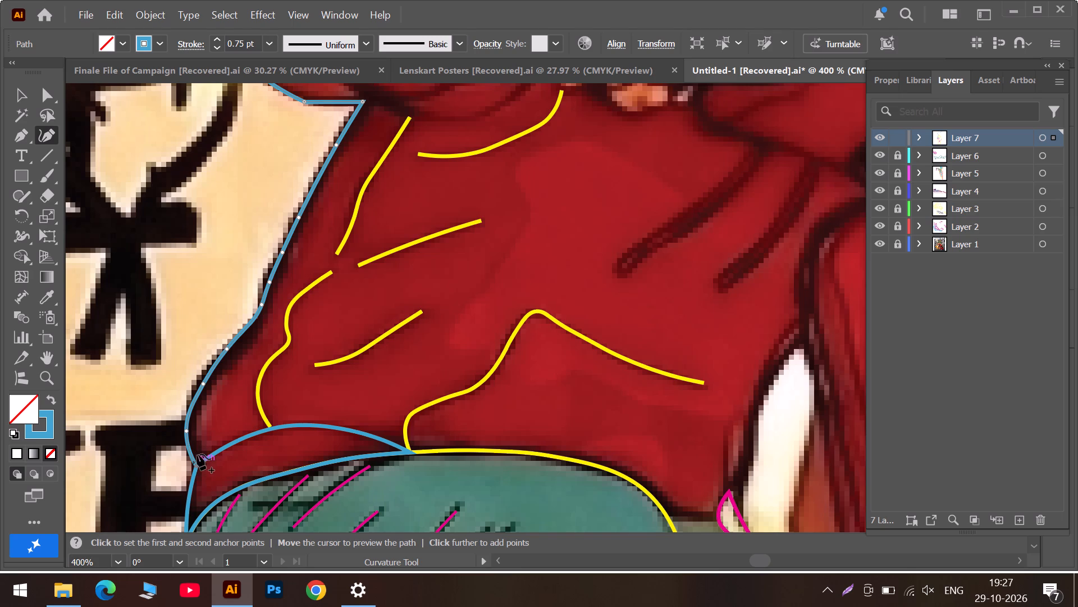
click(221, 443)
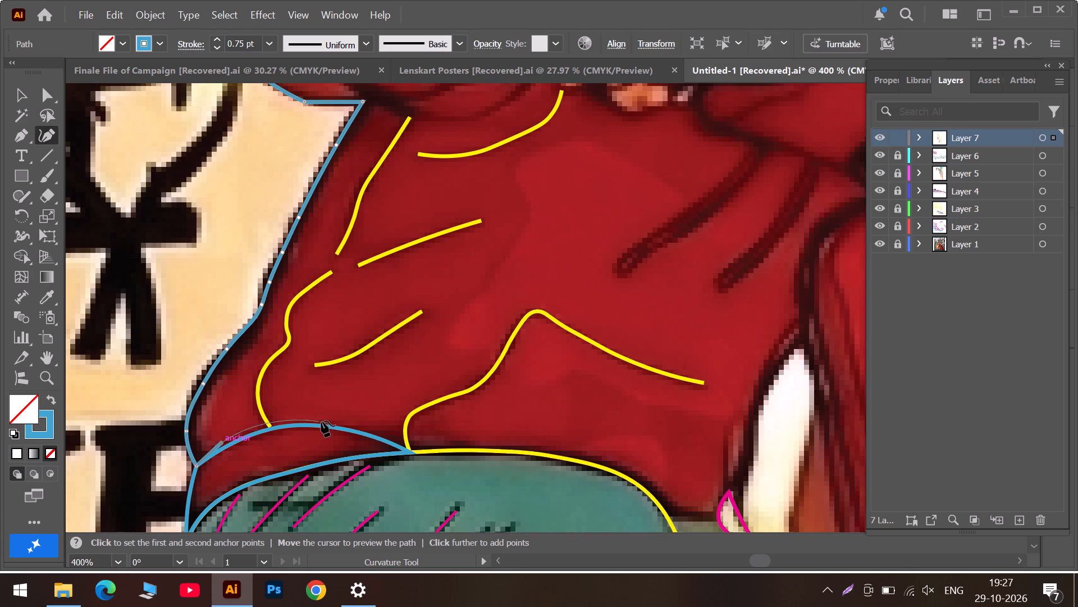
click(321, 421)
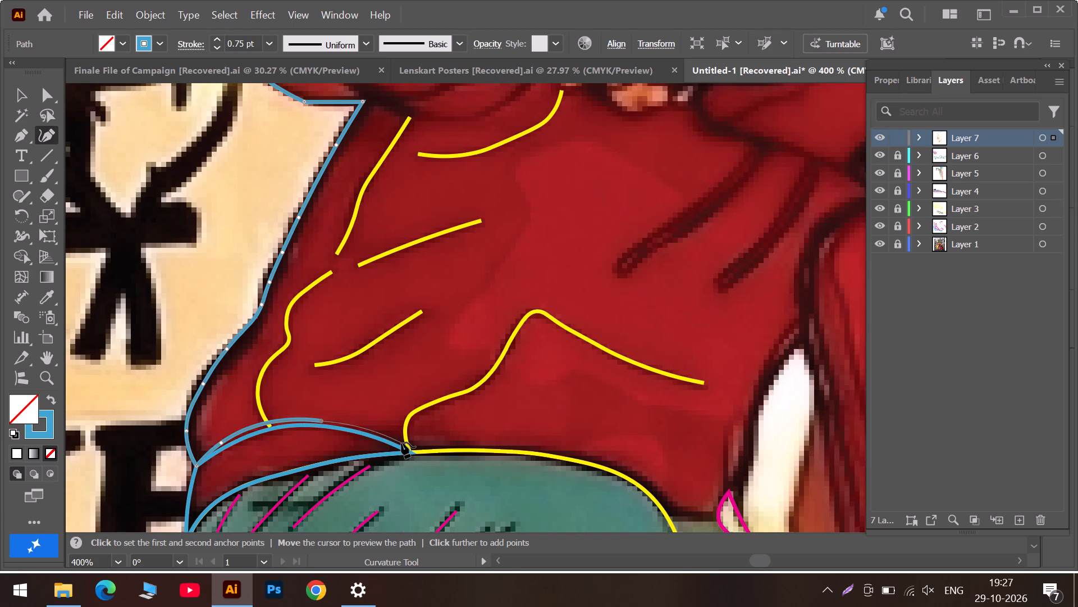
double_click(401, 442)
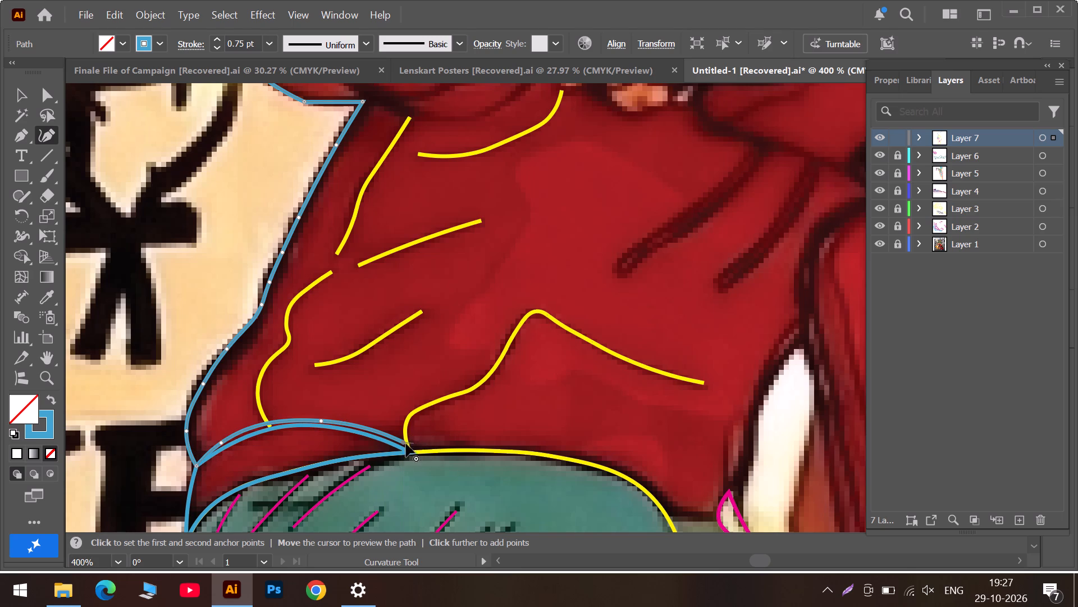
Trace the jacket's lower edge just above the thigh to a corner, and add a short straight segment to a corner beside the pink-outlined flame.
click(447, 441)
click(567, 446)
double_click(674, 513)
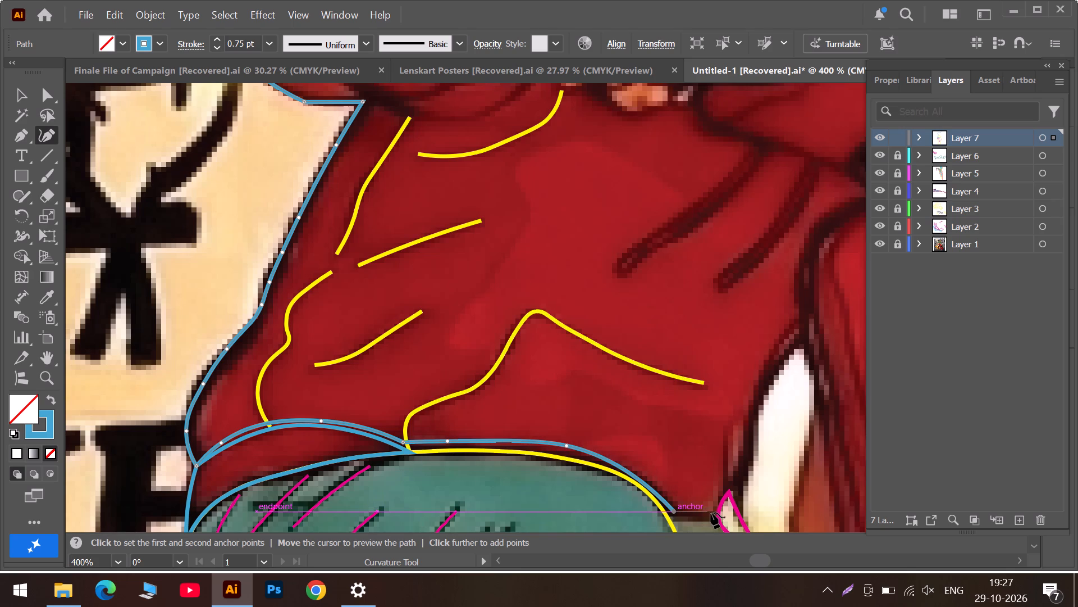
double_click(711, 513)
Continue the path up the jacket's front edge beside the white shape, ending on a corner point at the shape's upper tip.
click(728, 485)
click(741, 475)
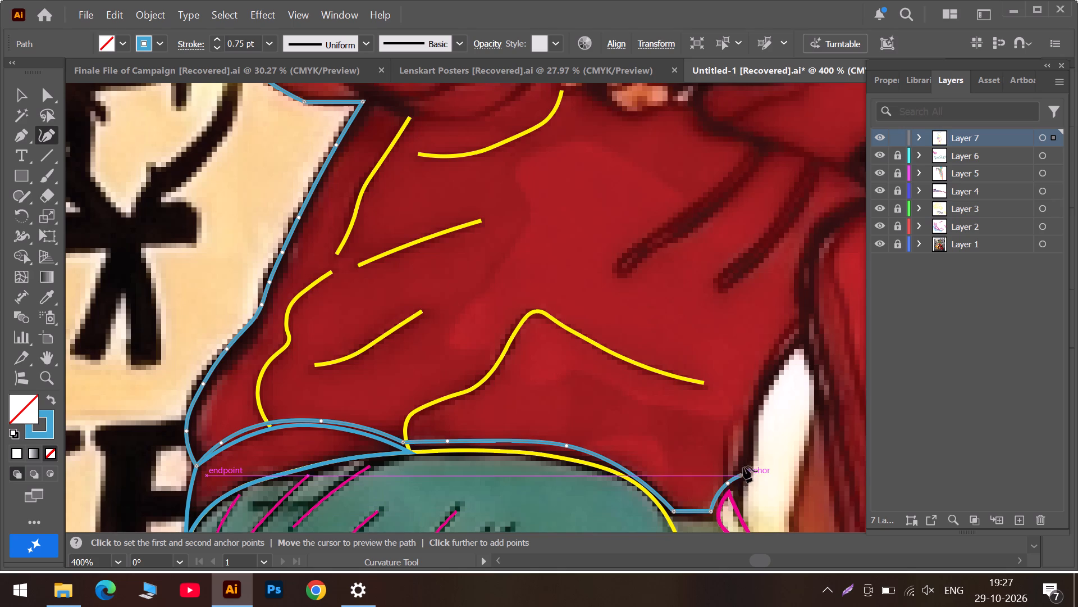
click(749, 434)
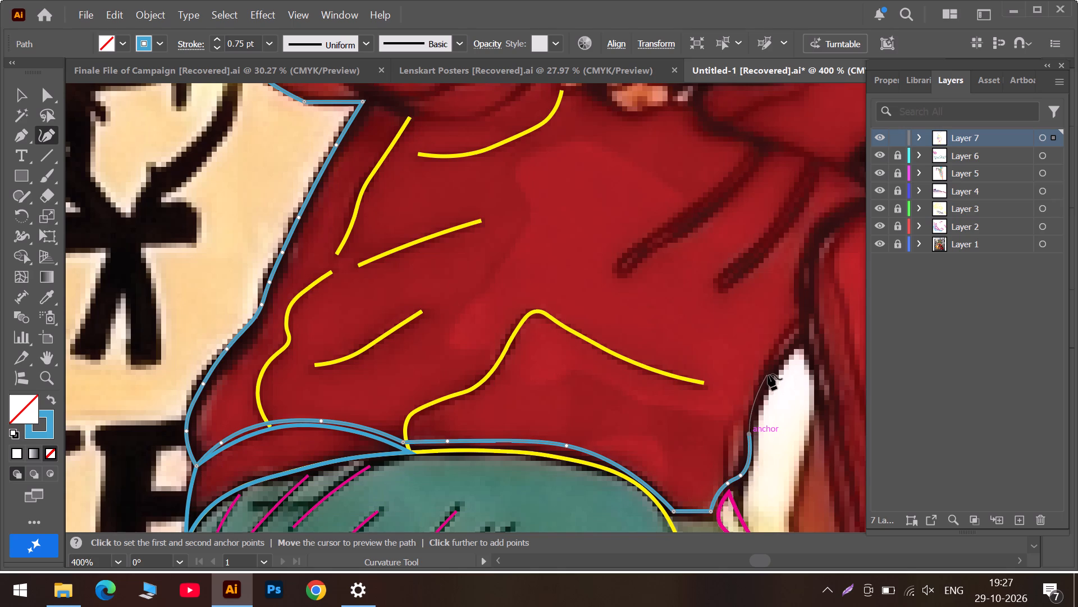
click(768, 374)
double_click(801, 343)
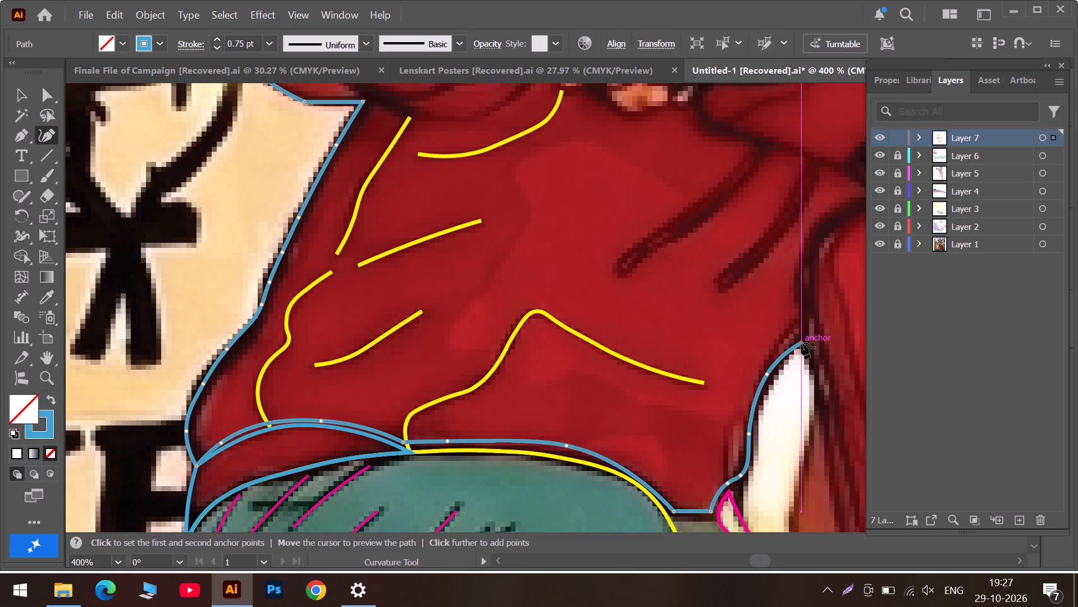
Trace the jacket's front edge up along the scooter's front shield and around its curved top to a corner below the headlamp housing.
click(799, 313)
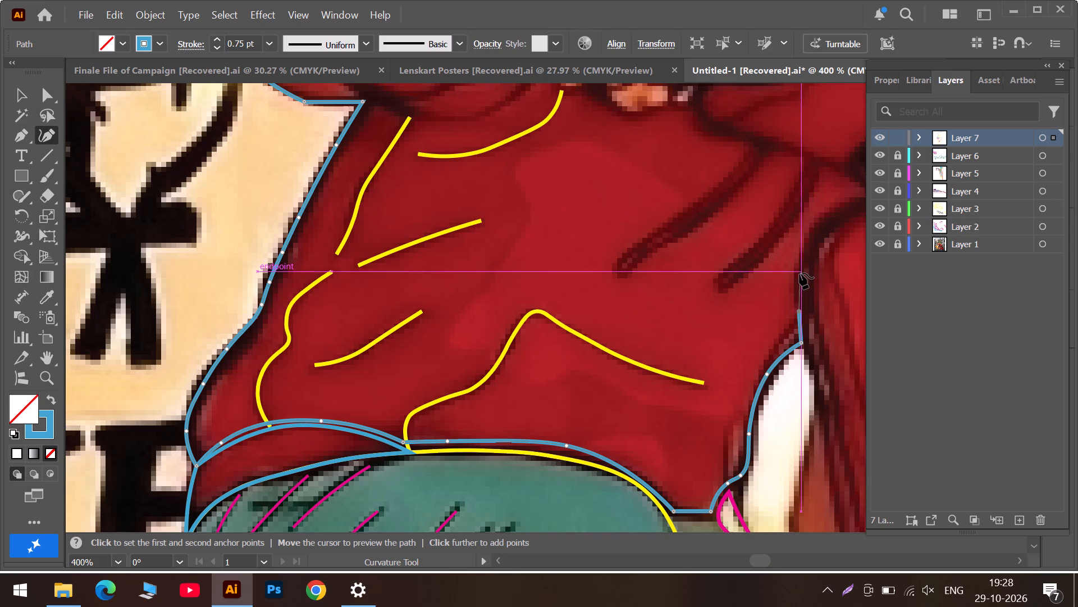
click(800, 273)
scroll(789, 348, up, 7)
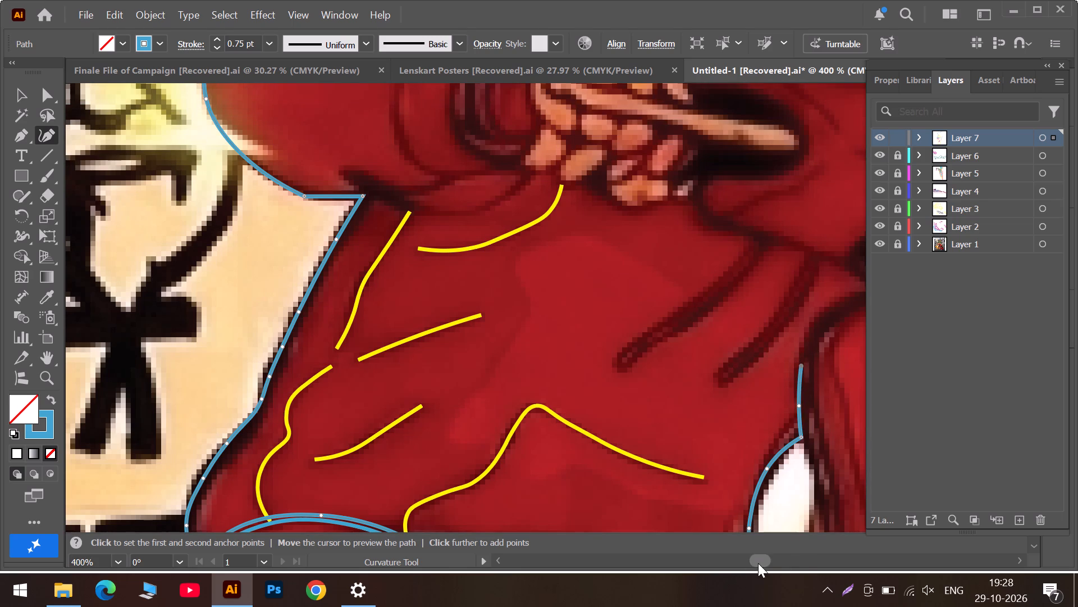
click(778, 561)
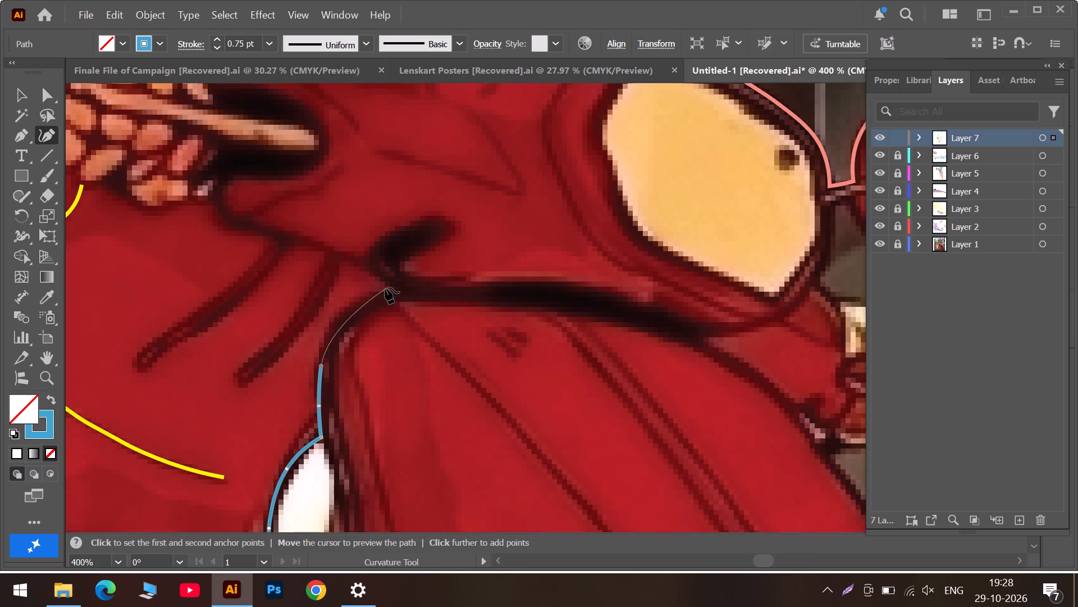
click(335, 320)
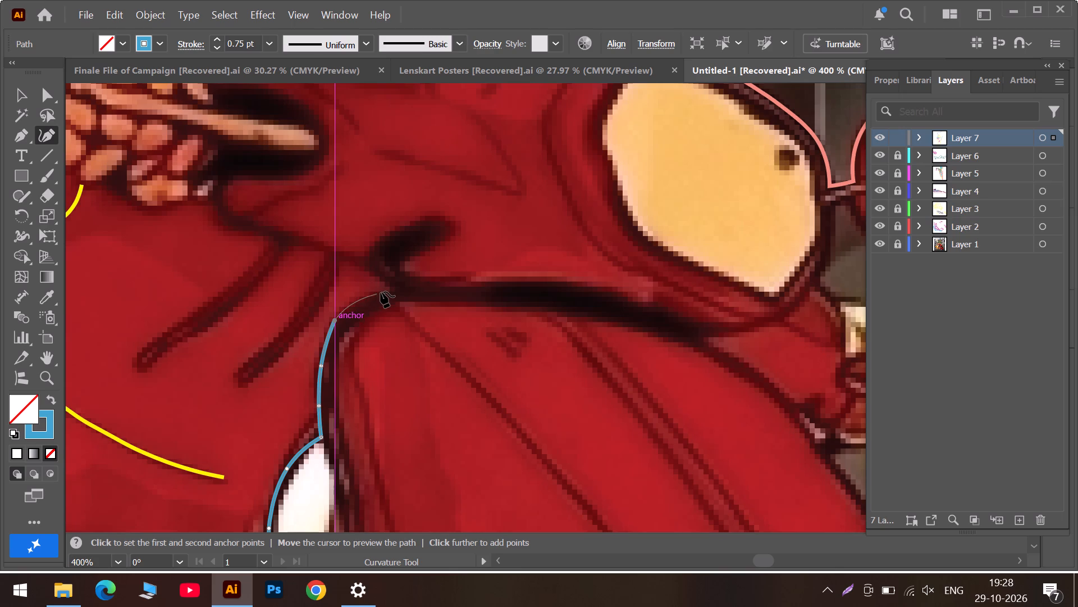
double_click(392, 292)
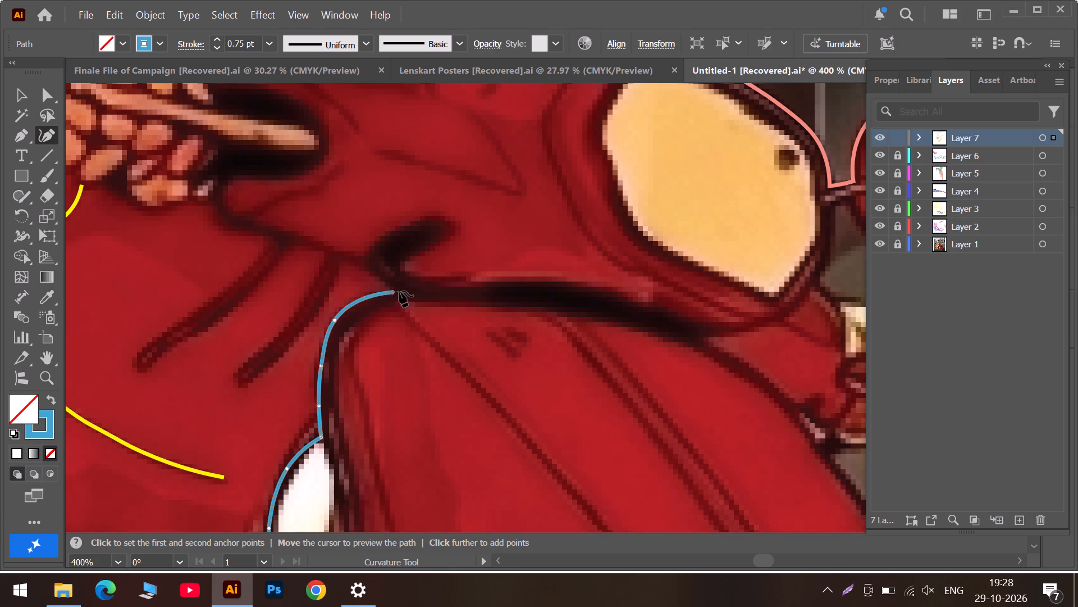
click(398, 293)
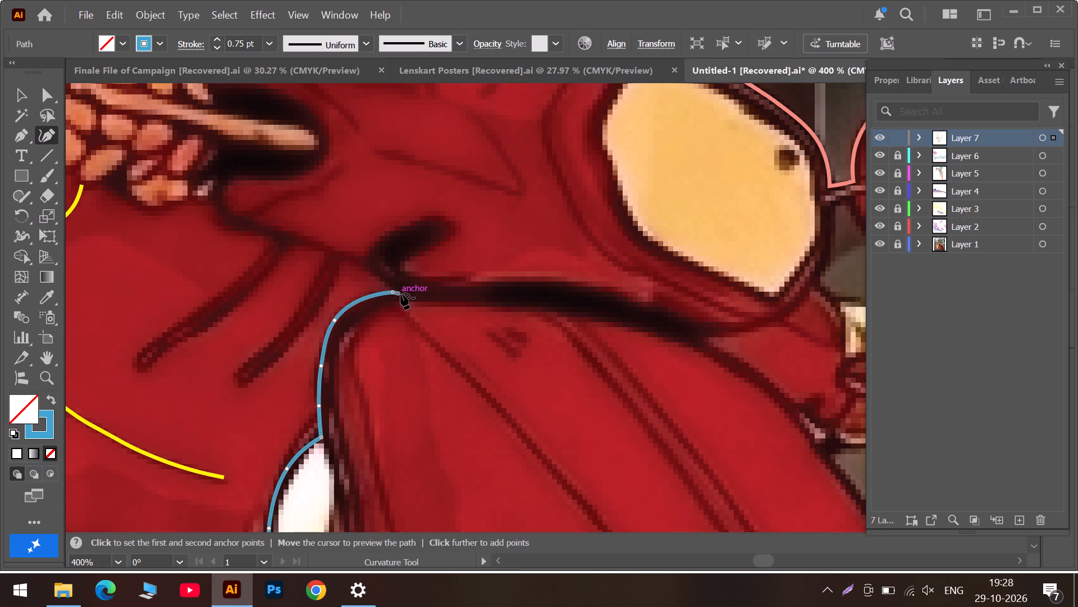
click(401, 293)
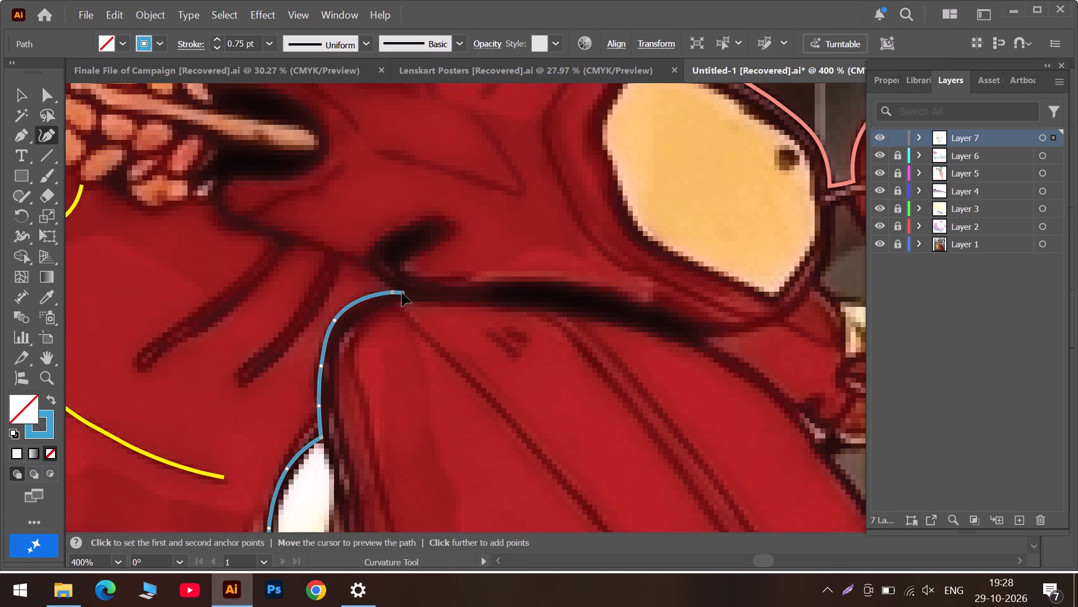
double_click(402, 293)
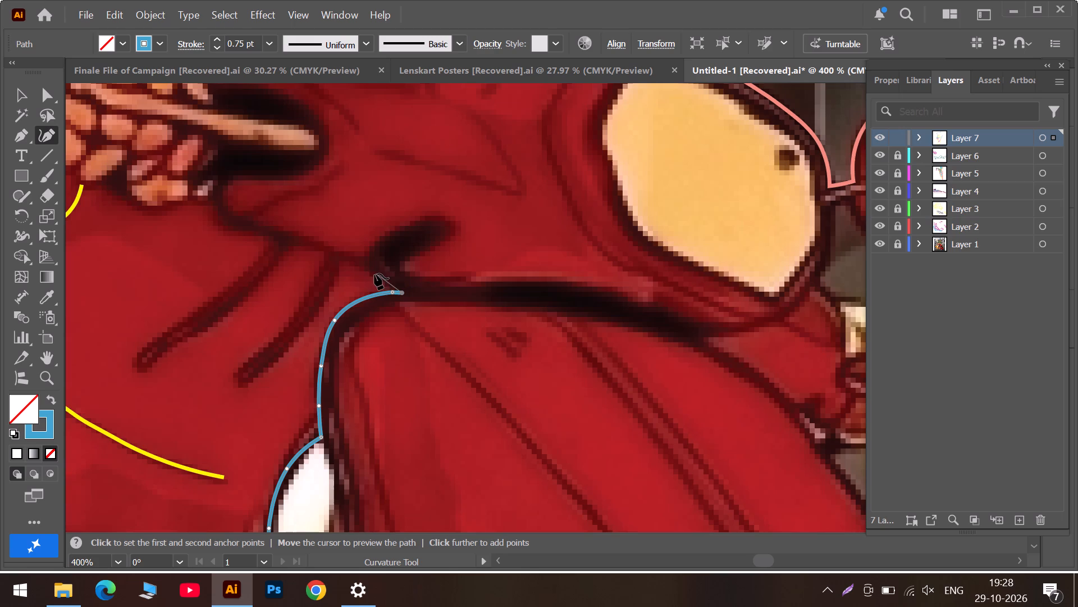
Continue the path back along the lower edge of the scooter's headlamp housing to a corner point beside the rider's gripping fingers.
click(374, 274)
click(318, 248)
click(251, 229)
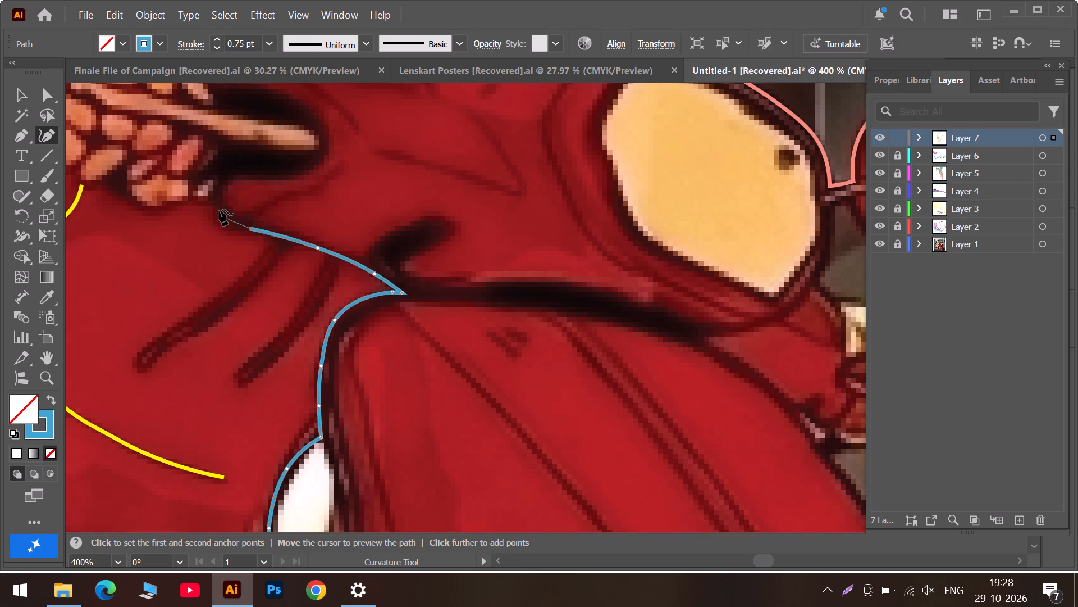
click(223, 207)
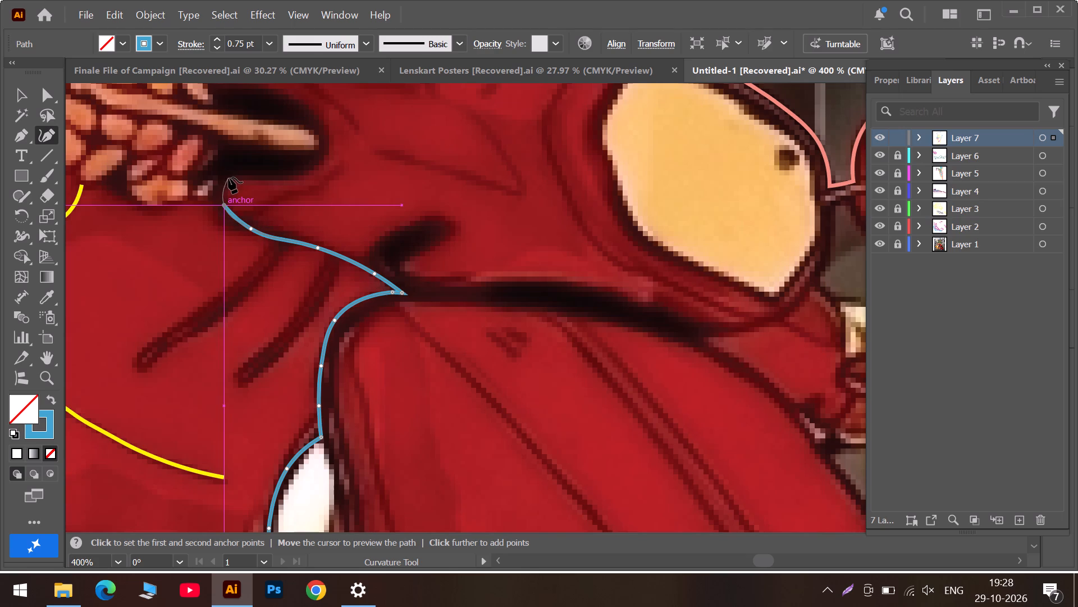
triple_click(222, 185)
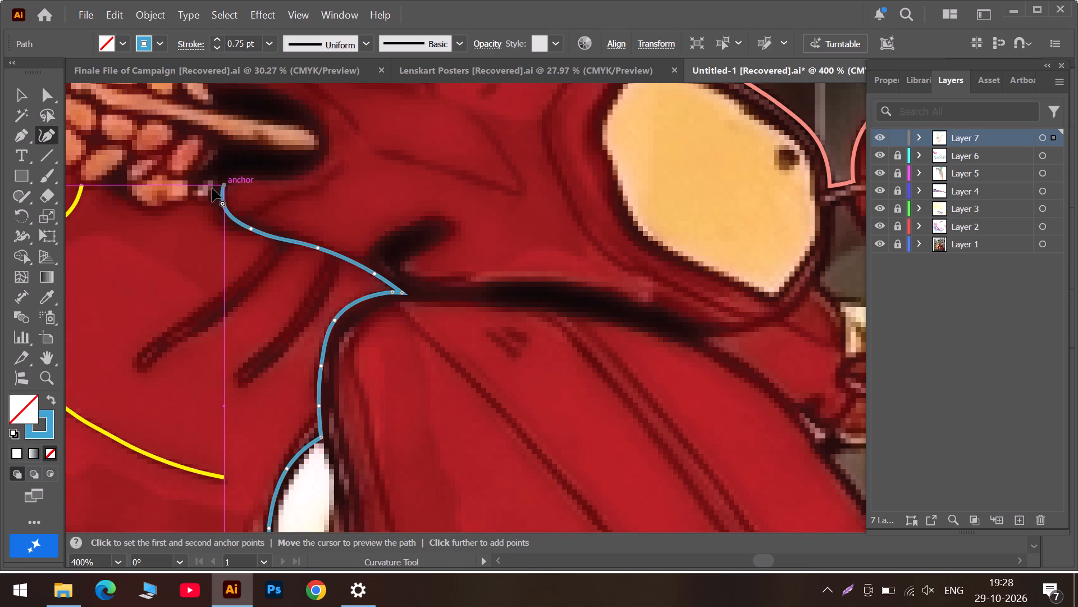
Continue the jacket path along the underside of the rider's lower fingertips to a corner point in the gap before the next finger.
click(211, 195)
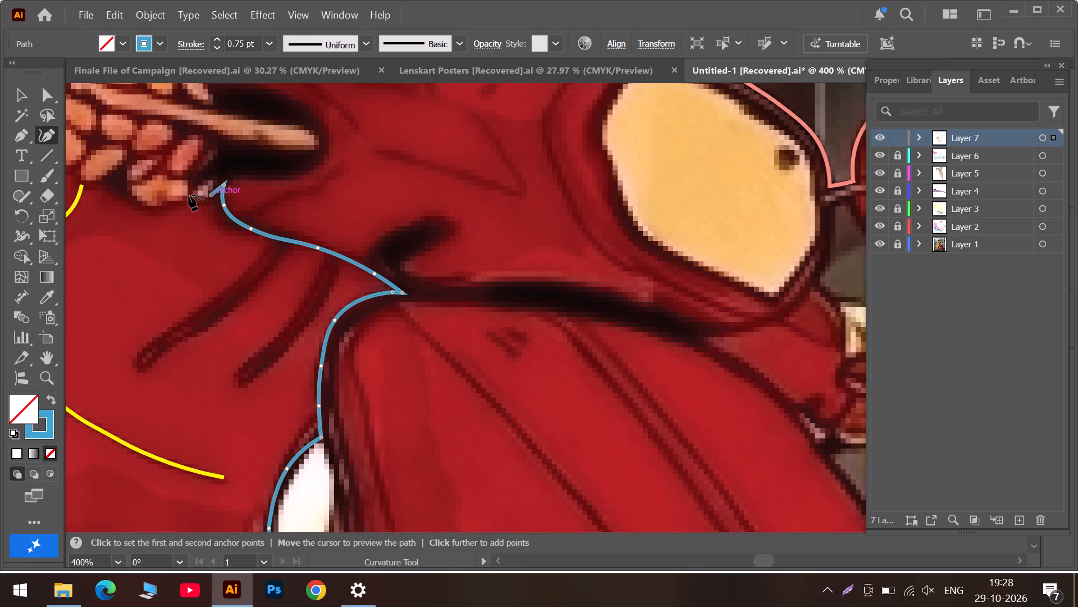
triple_click(189, 195)
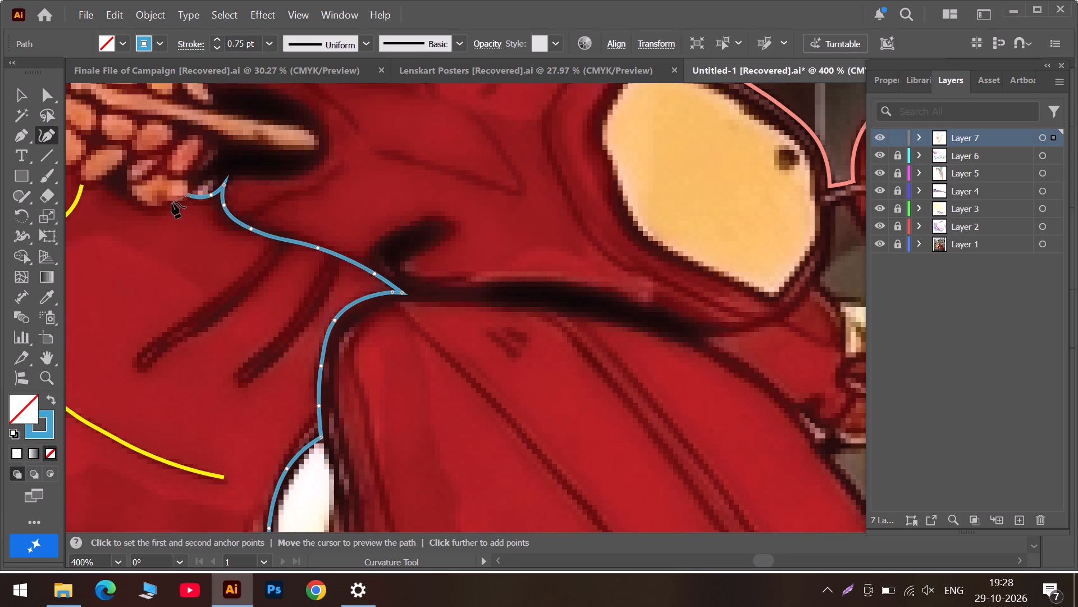
click(172, 202)
click(140, 205)
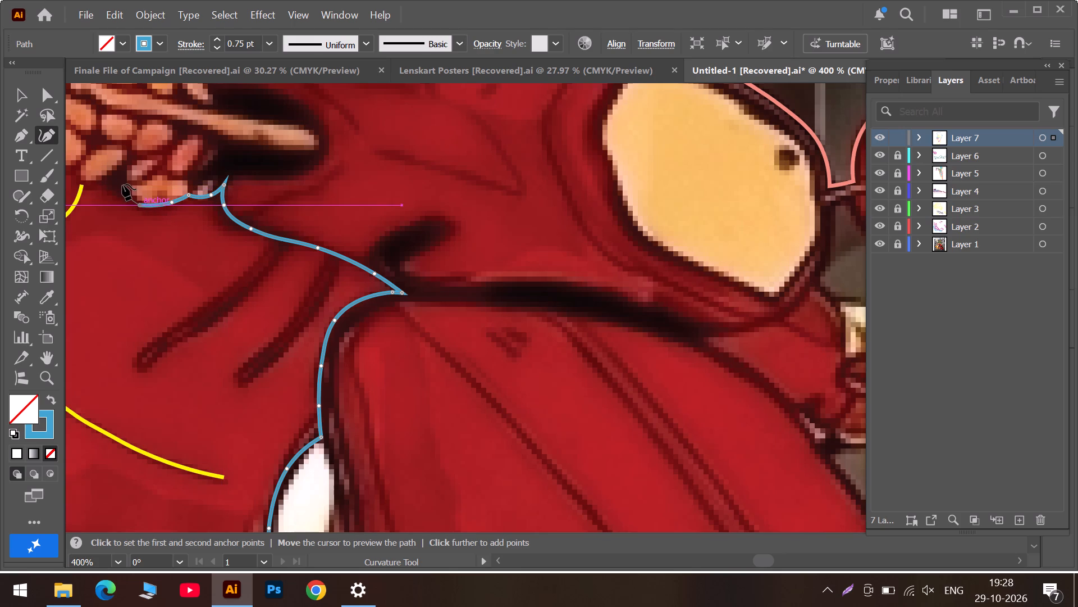
double_click(121, 171)
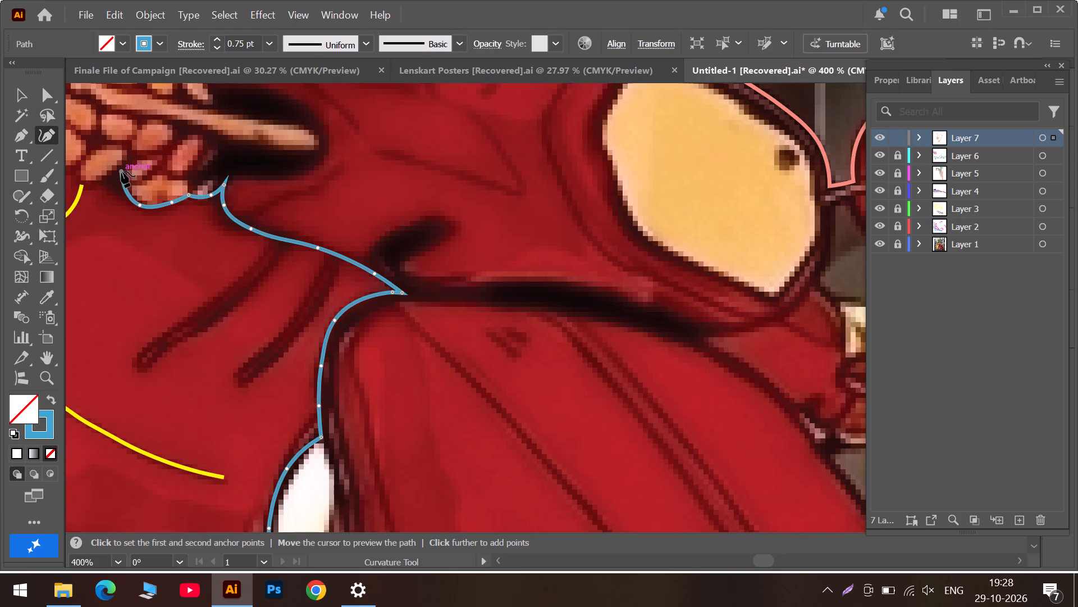
Extend the jacket path from that corner around the underside of the next fingertip, ending at the gap beside the last finger.
click(737, 557)
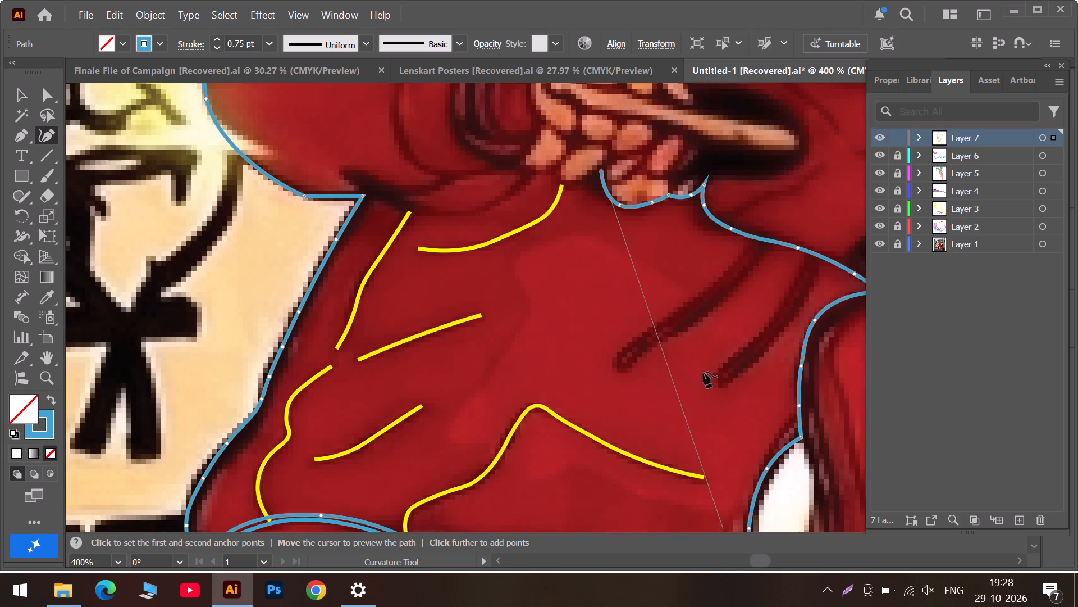
scroll(703, 341, up, 7)
scroll(604, 285, up, 5)
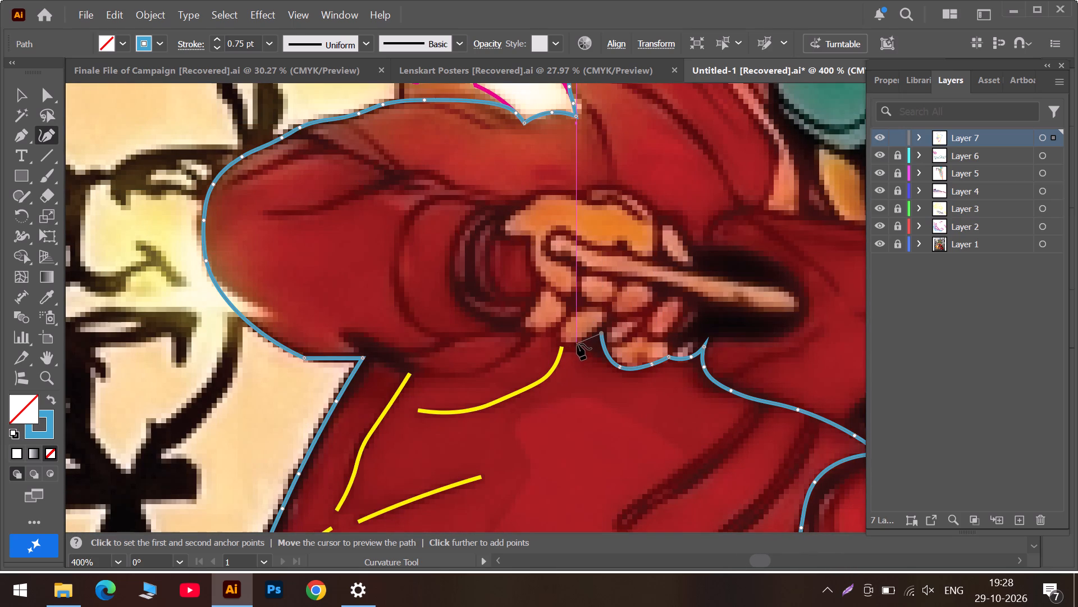
click(583, 341)
click(602, 333)
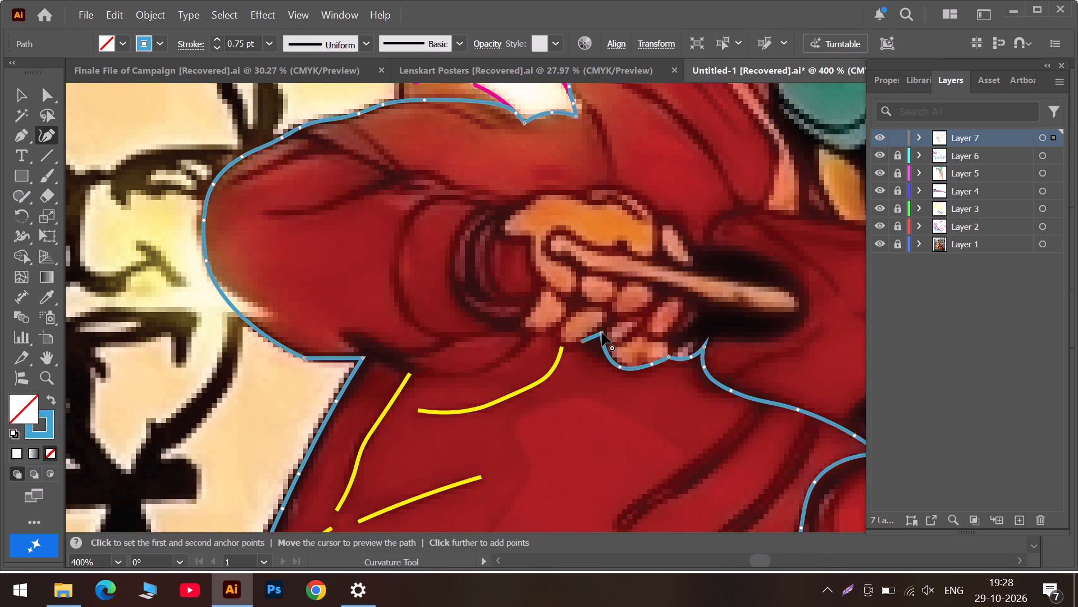
click(570, 347)
click(556, 330)
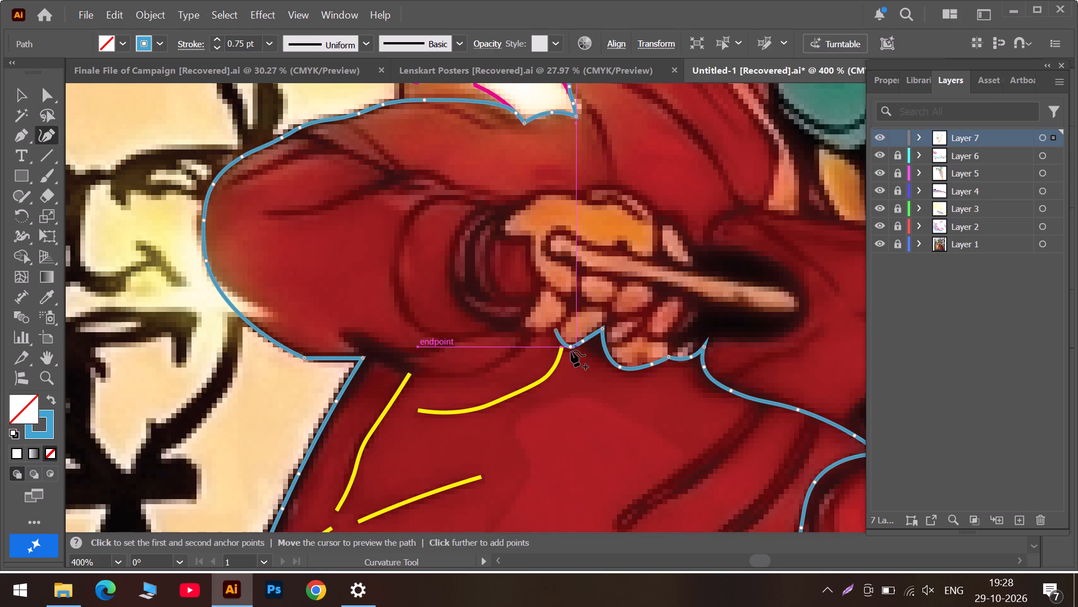
click(572, 346)
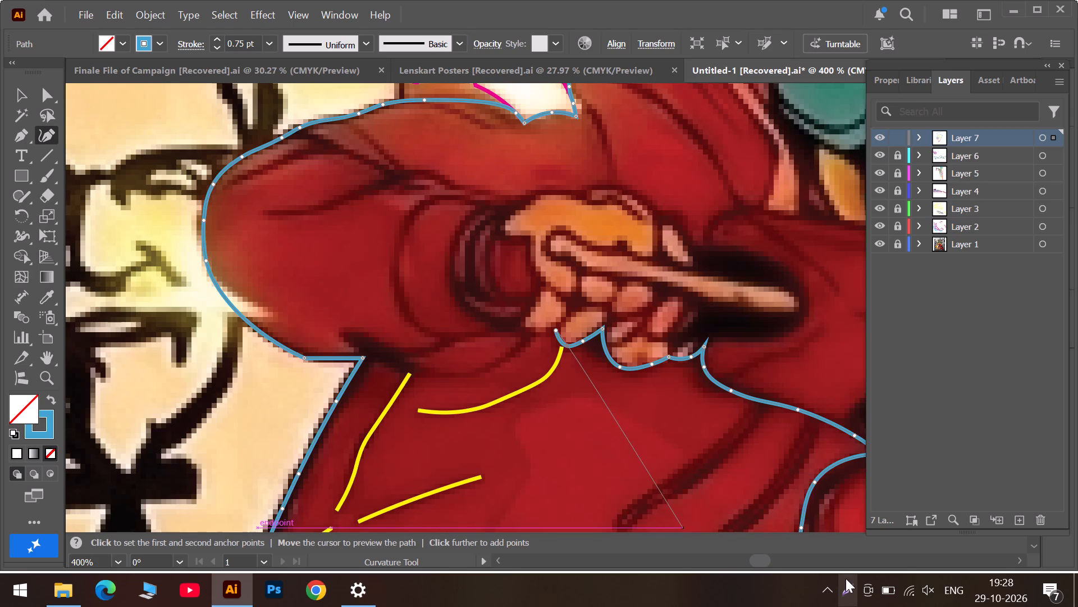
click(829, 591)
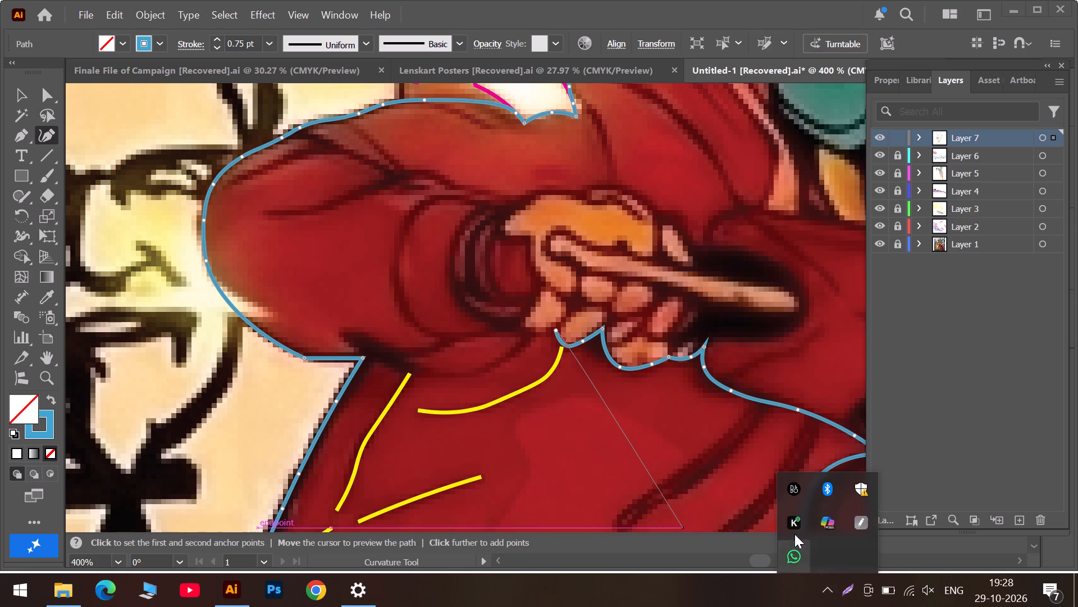